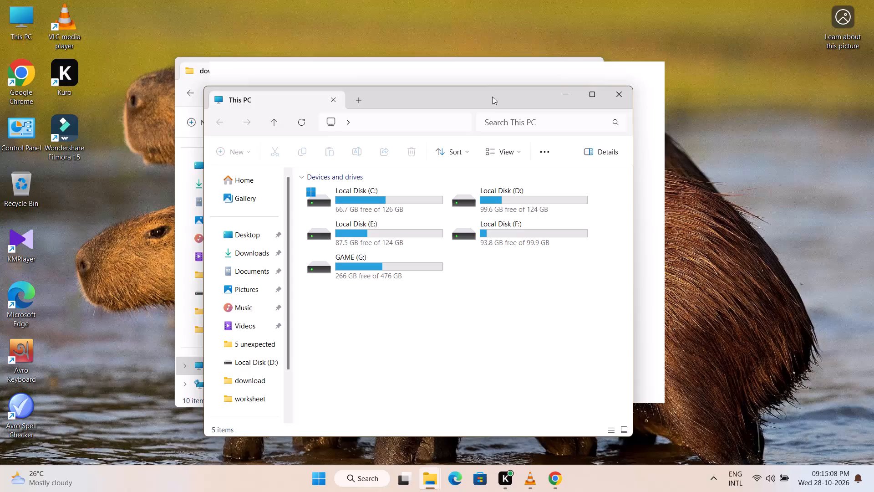
Open the "219. Client Requirement" Excel workbook from the download folder on the GAME (G:) drive.
drag(492, 97, 523, 76)
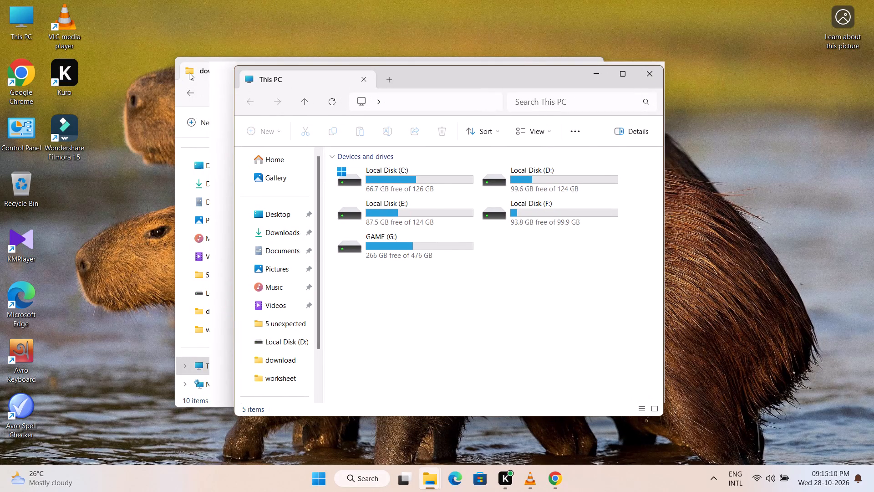
click(189, 72)
click(630, 96)
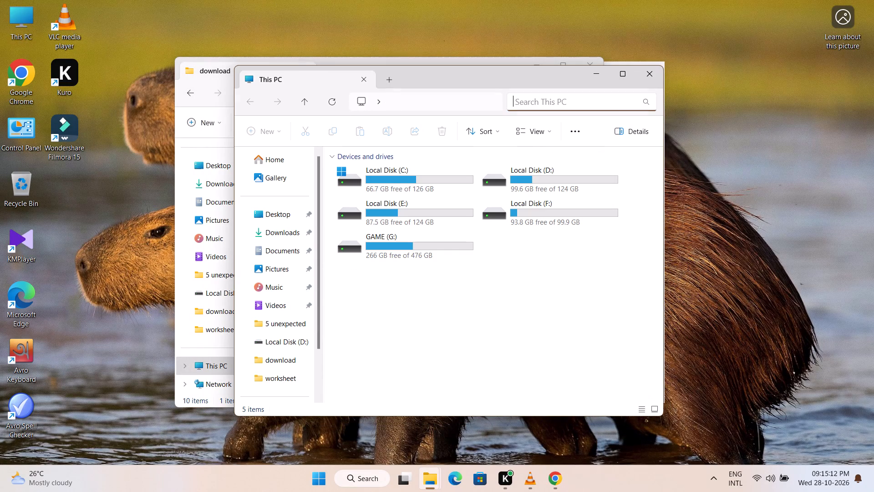
click(555, 329)
double_click(523, 180)
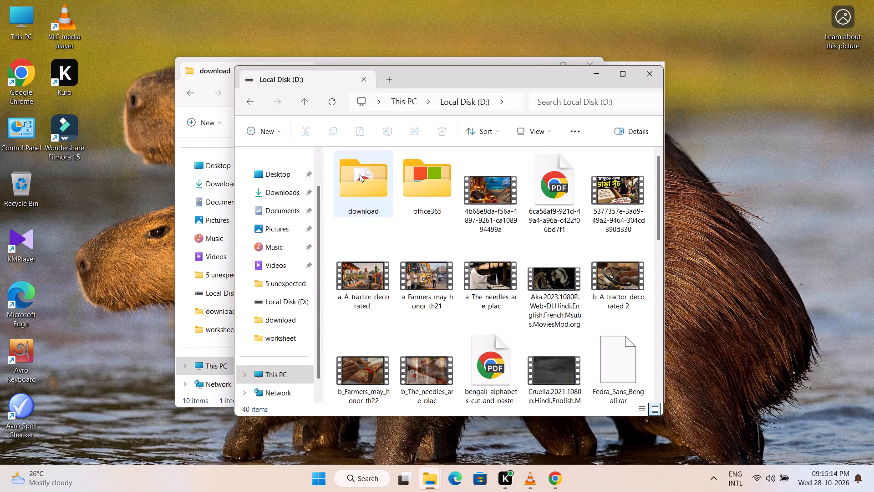
click(243, 99)
double_click(364, 247)
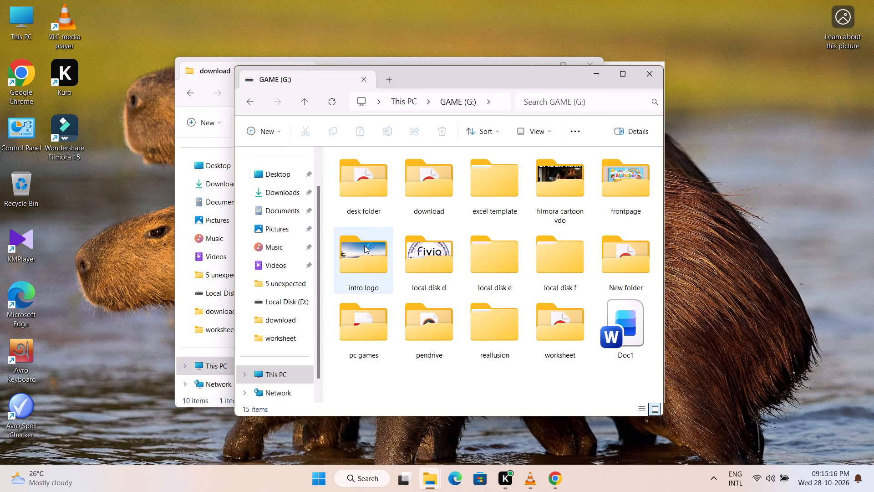
double_click(423, 181)
double_click(427, 188)
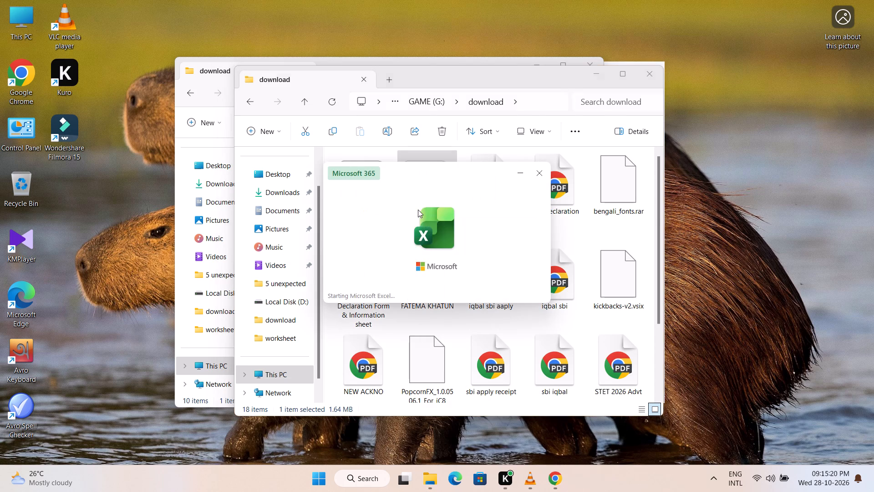
Look through the sheets from Practice Challenge #4 to Advanced-Practice Challenge #7, ending on Advanced-Practice Challenge #6.
click(576, 441)
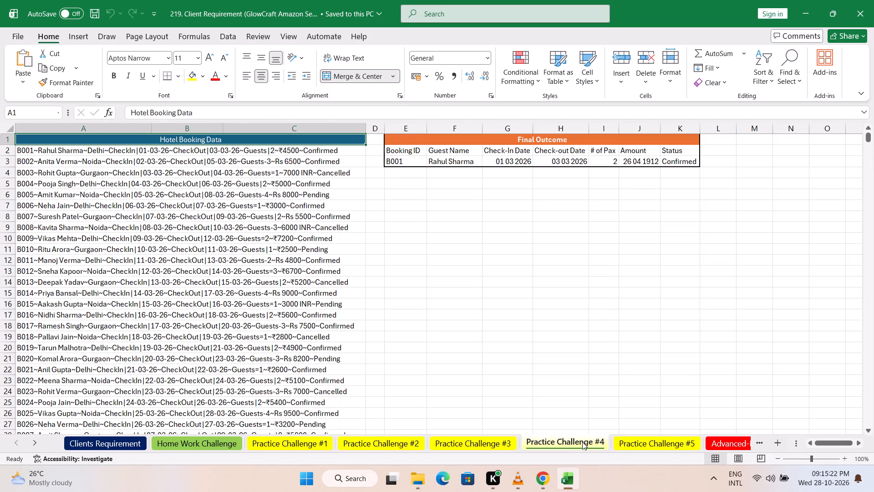
click(648, 450)
click(722, 443)
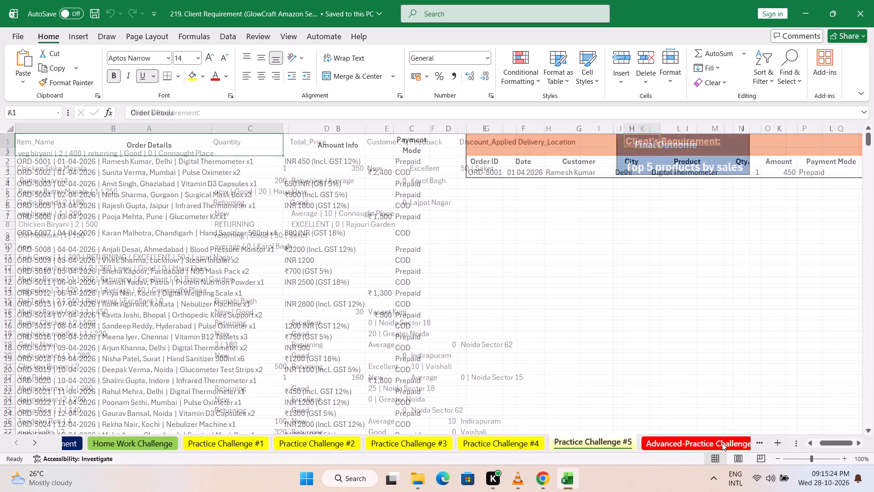
click(689, 443)
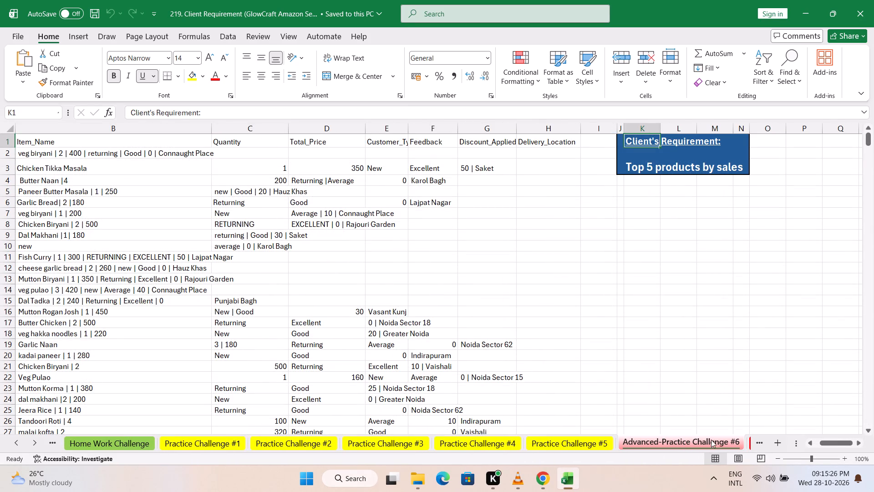
click(751, 442)
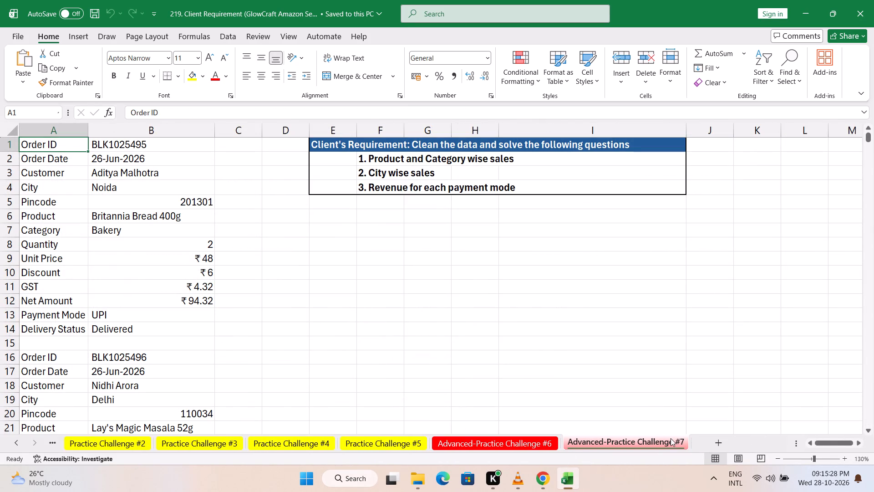
click(533, 441)
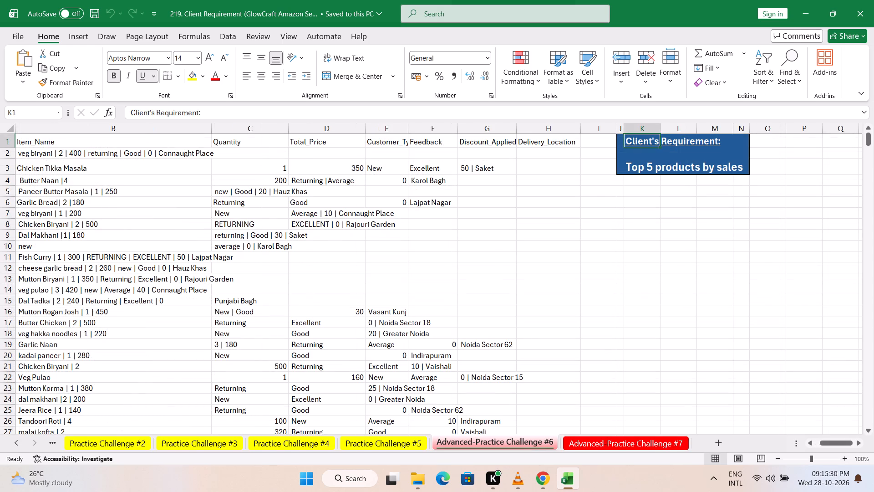
scroll(502, 385, up, 2)
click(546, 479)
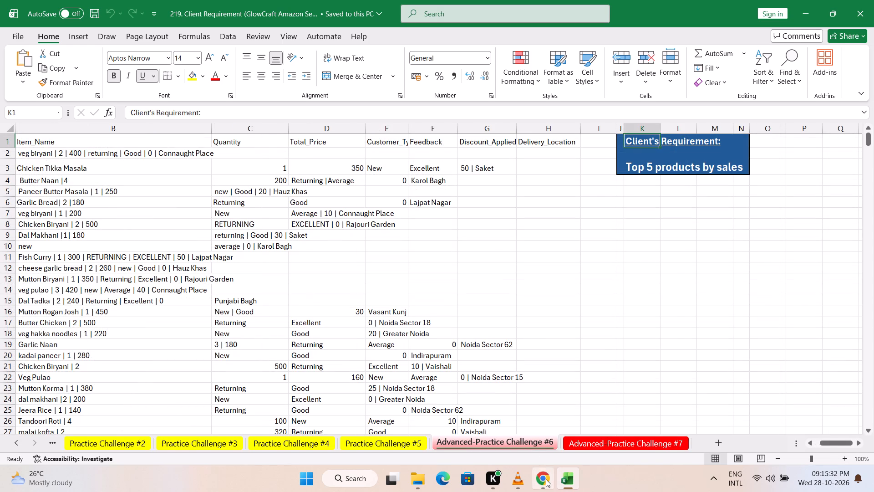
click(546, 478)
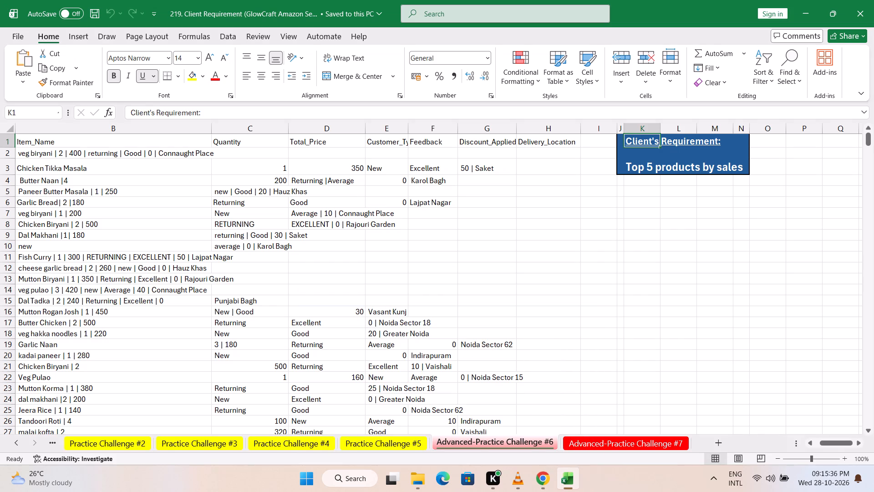
Widen column J, the first column of the Client's Requirement box.
drag(624, 129, 643, 128)
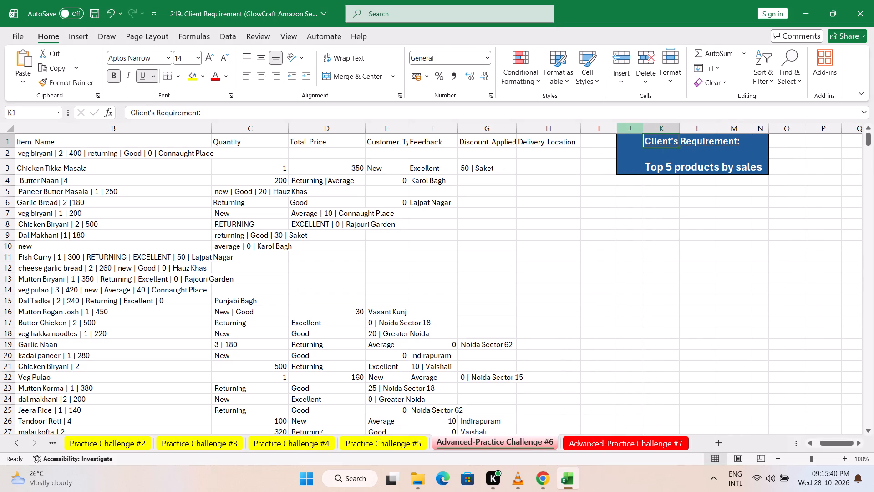
Insert eight blank columns between column I and the Client's Requirement box.
right_click(625, 129)
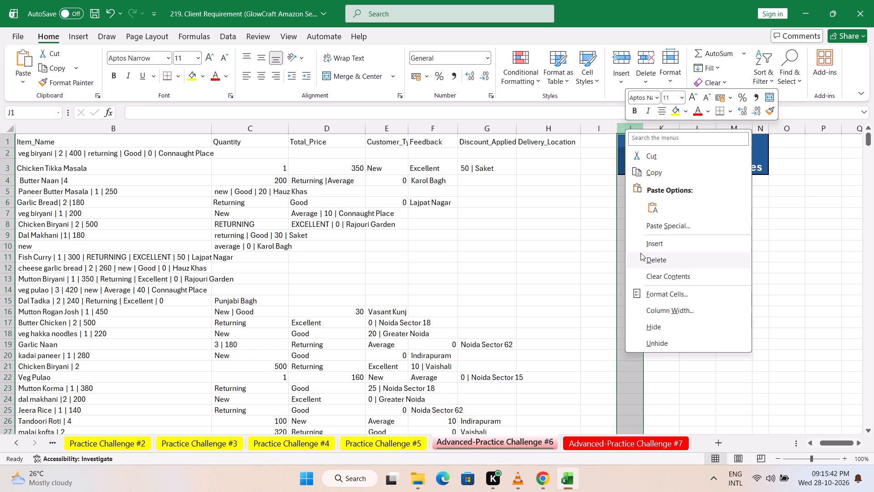
click(644, 244)
right_click(634, 132)
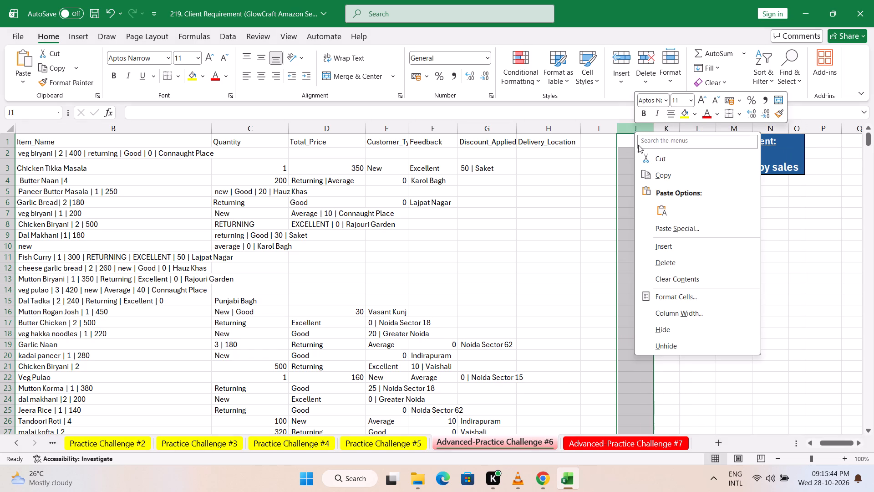
click(657, 246)
right_click(624, 127)
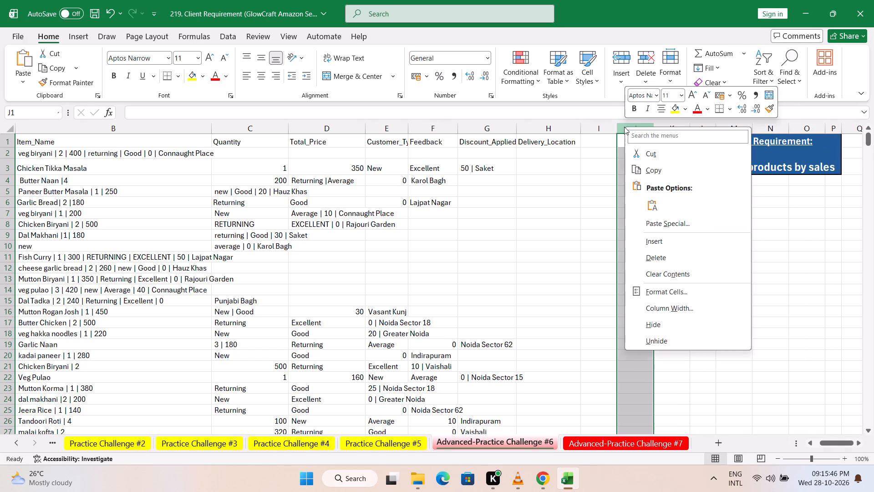
click(652, 242)
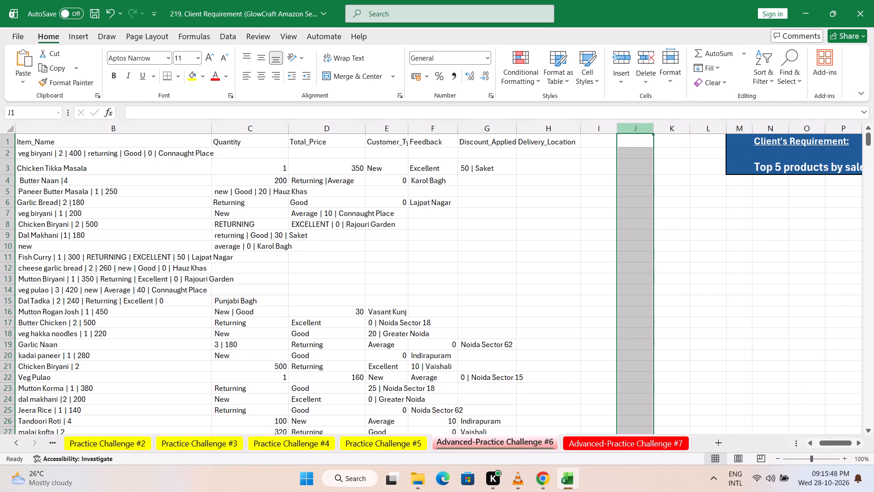
right_click(669, 130)
click(694, 246)
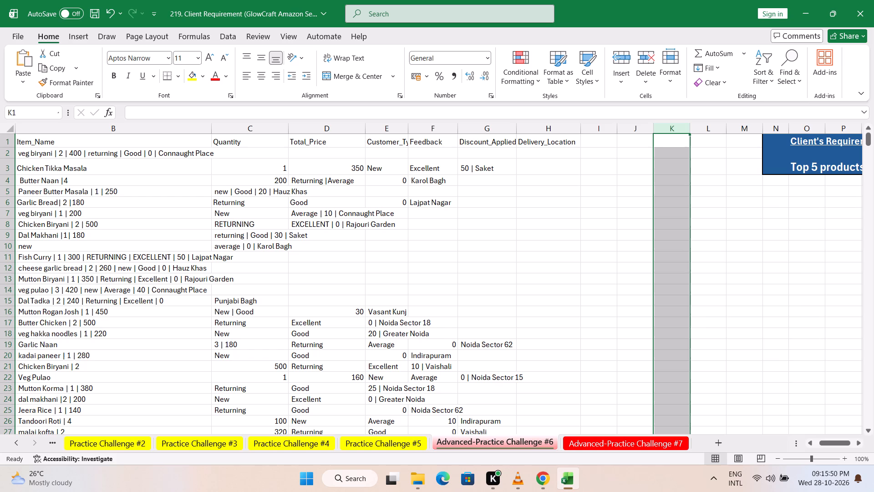
right_click(671, 130)
click(691, 246)
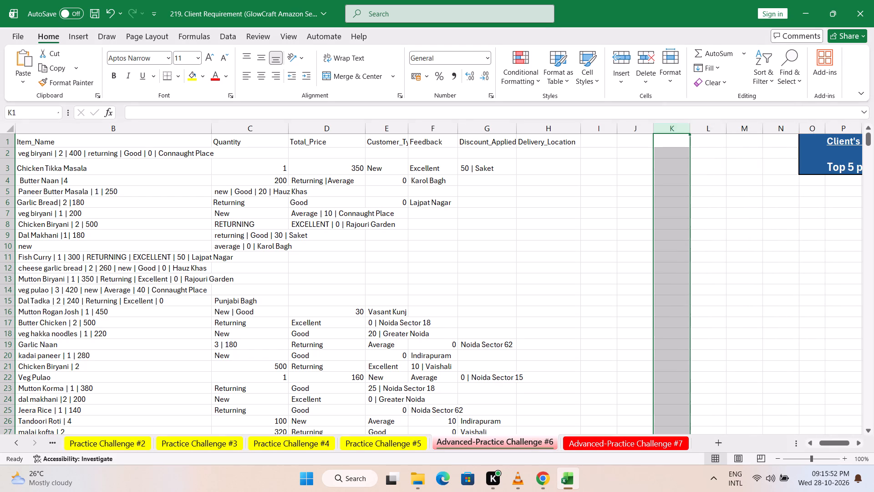
right_click(702, 131)
click(718, 242)
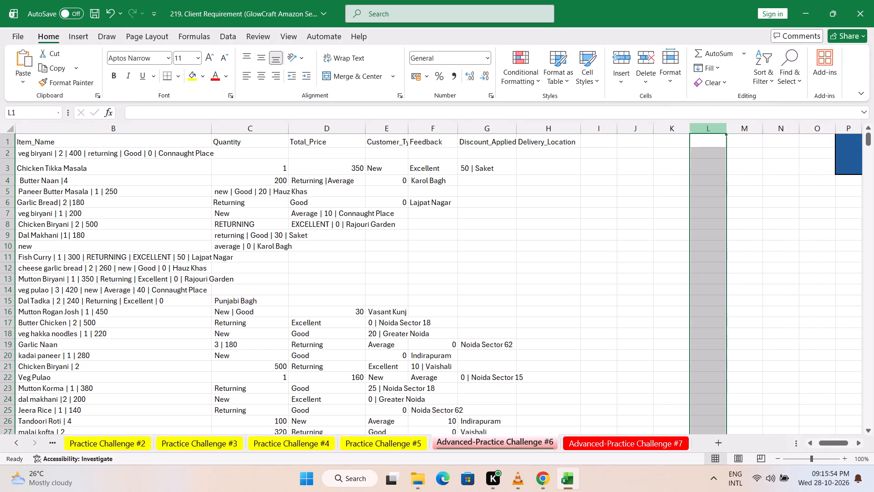
right_click(701, 131)
click(722, 244)
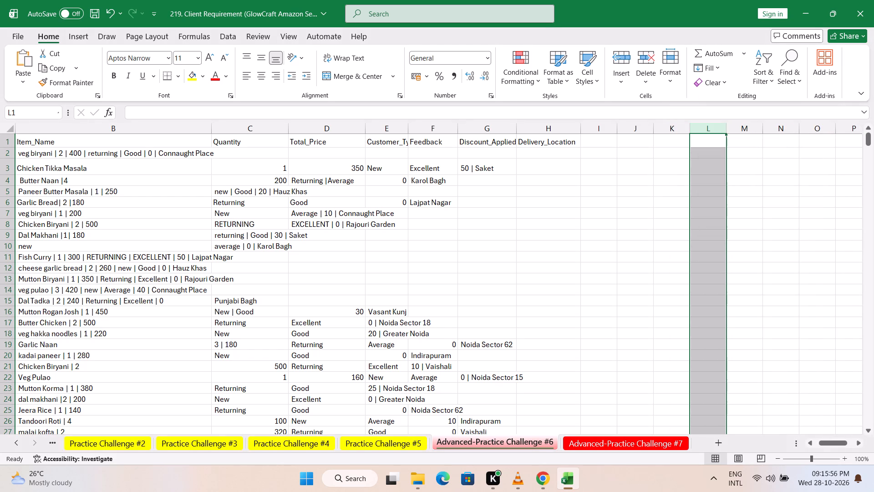
right_click(711, 132)
click(725, 247)
Auto-fit column A, Order_ID|Date, to its contents.
drag(833, 443, 826, 443)
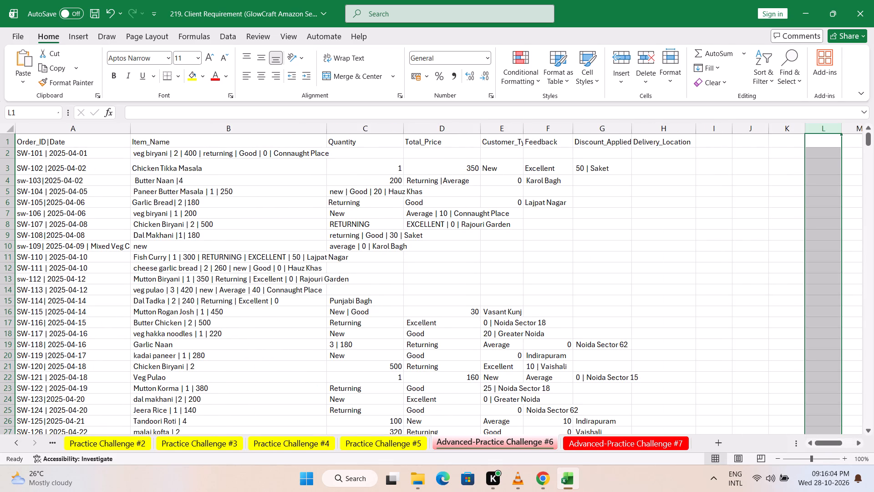
double_click(130, 128)
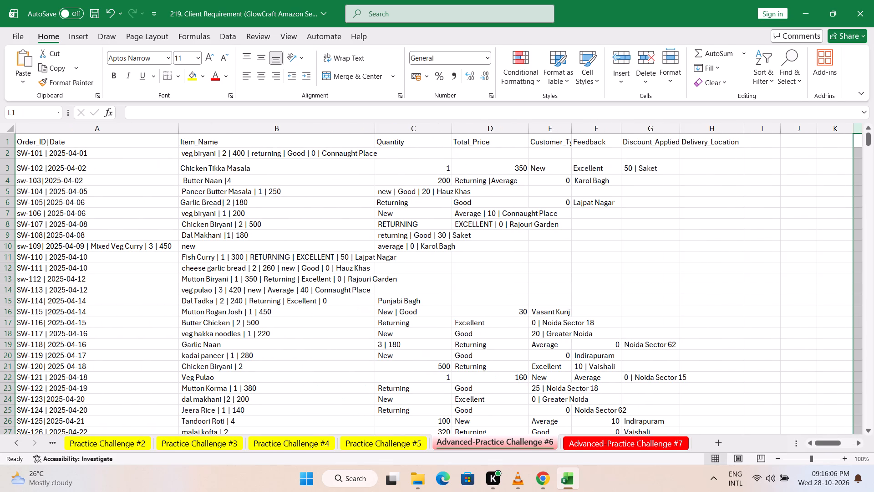
Examine how the order records are laid out and delimited across the columns of Advanced-Practice Challenge #6.
scroll(184, 275, down, 9)
scroll(184, 275, up, 2)
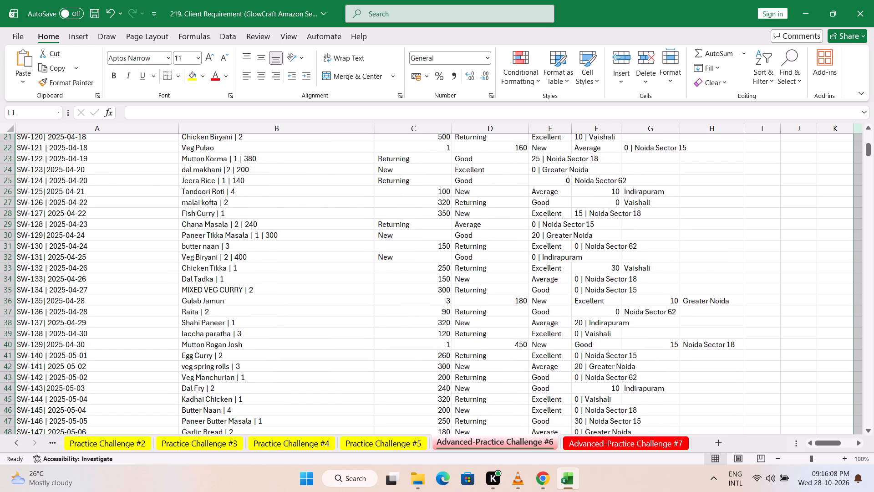
scroll(184, 275, up, 6)
scroll(184, 275, down, 1)
scroll(184, 275, up, 1)
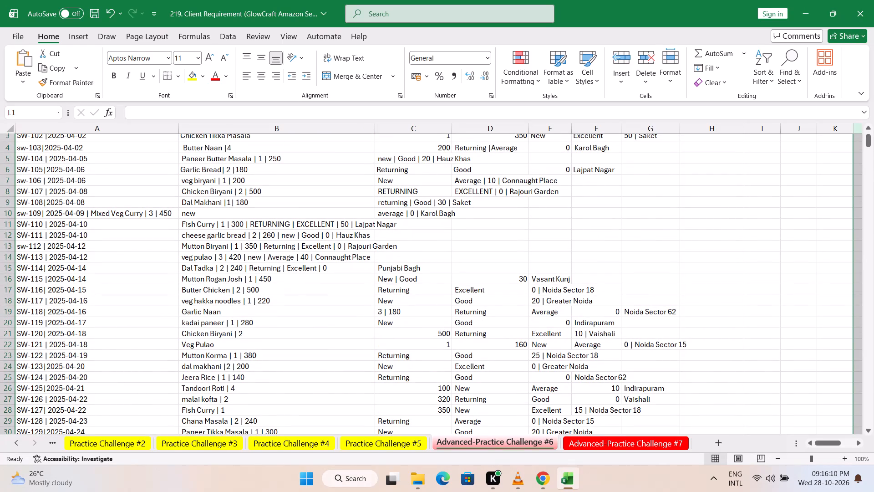
scroll(184, 275, down, 2)
scroll(185, 275, up, 6)
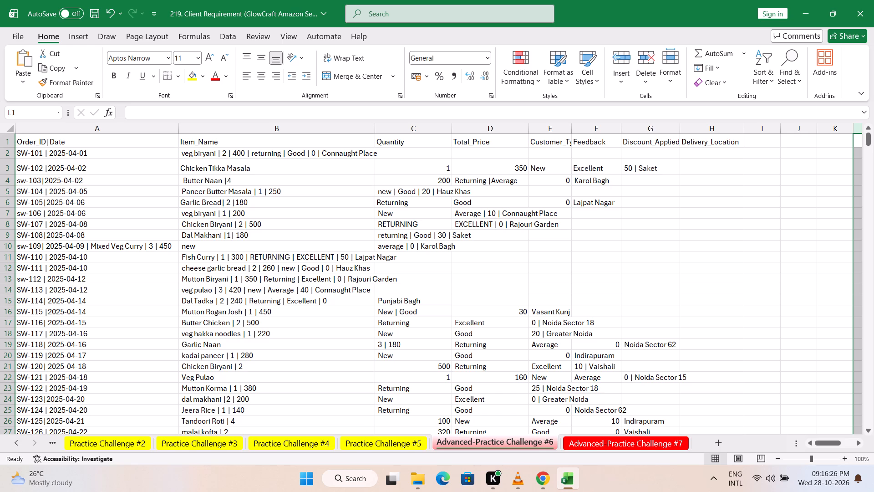
Capture the visible order data, from Order_ID|Date to Delivery_Location, as a rectangular snip with Snipping Tool, and close the tool.
key(s)
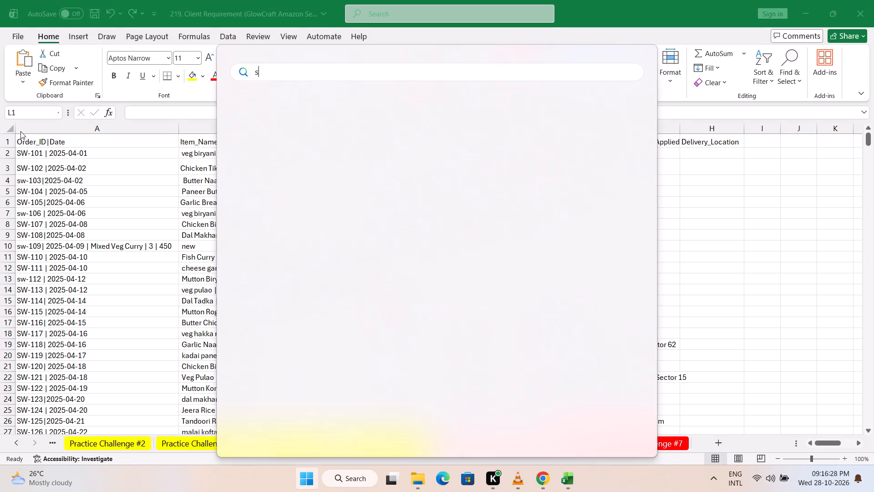
key(n)
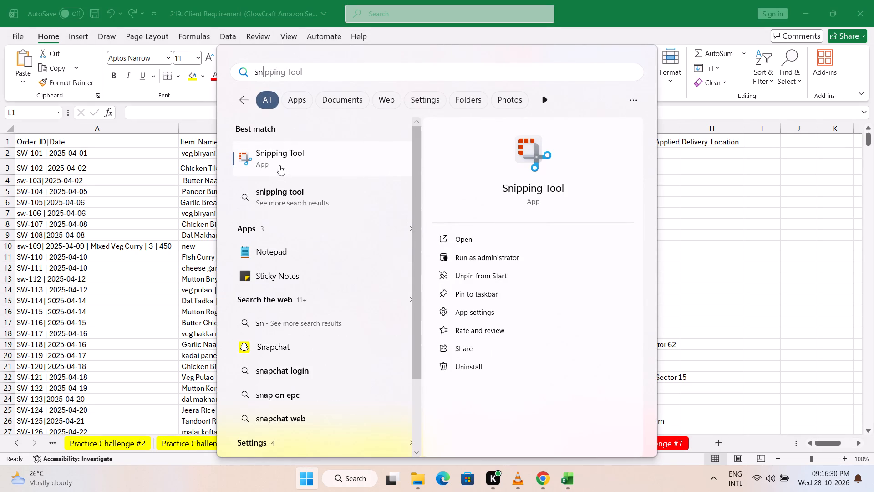
click(279, 162)
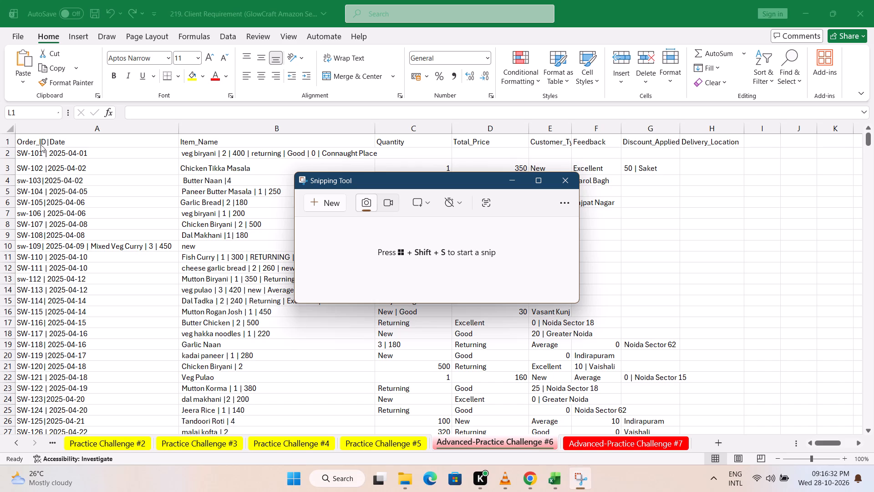
click(320, 204)
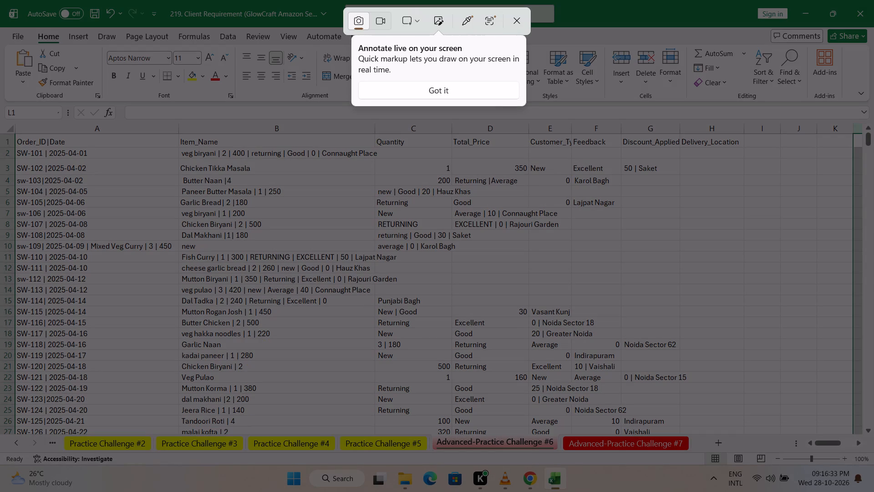
drag(5, 112, 769, 434)
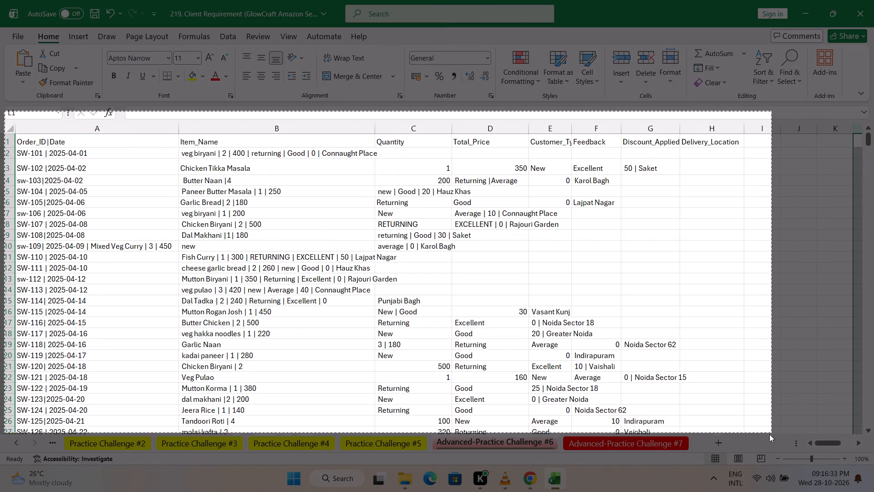
drag(769, 434, 777, 435)
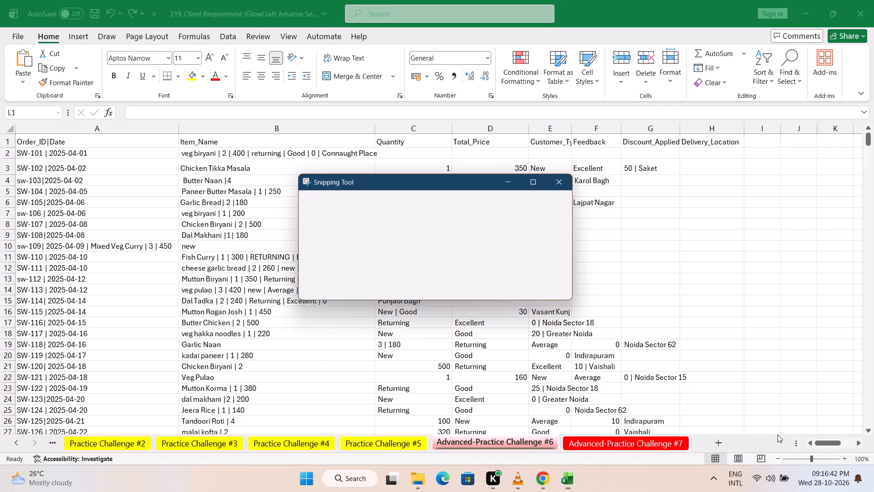
click(822, 176)
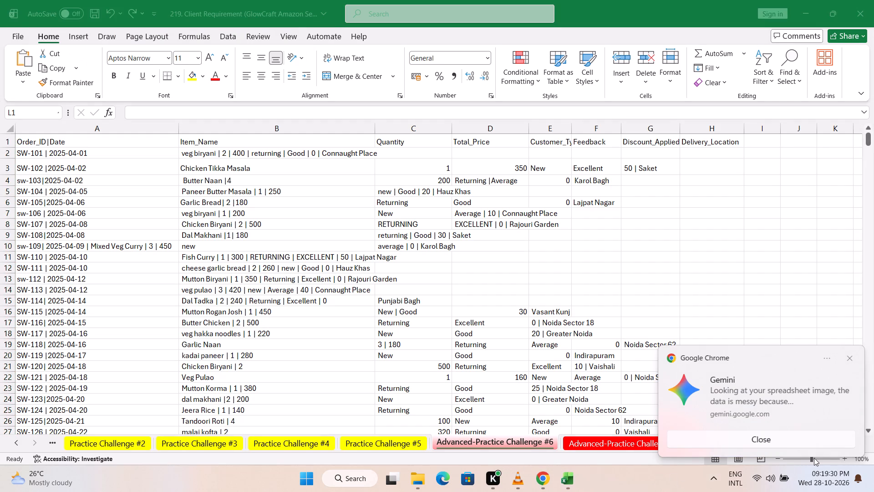
click(818, 460)
click(852, 360)
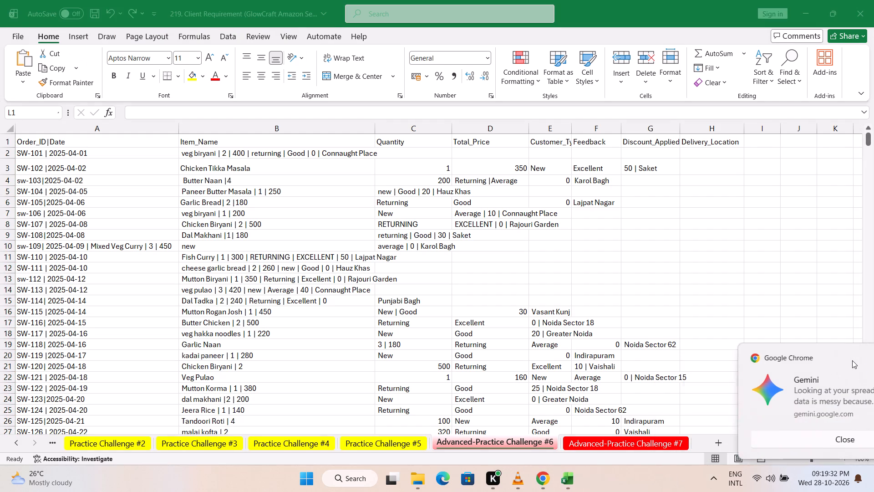
drag(823, 442, 842, 439)
click(828, 442)
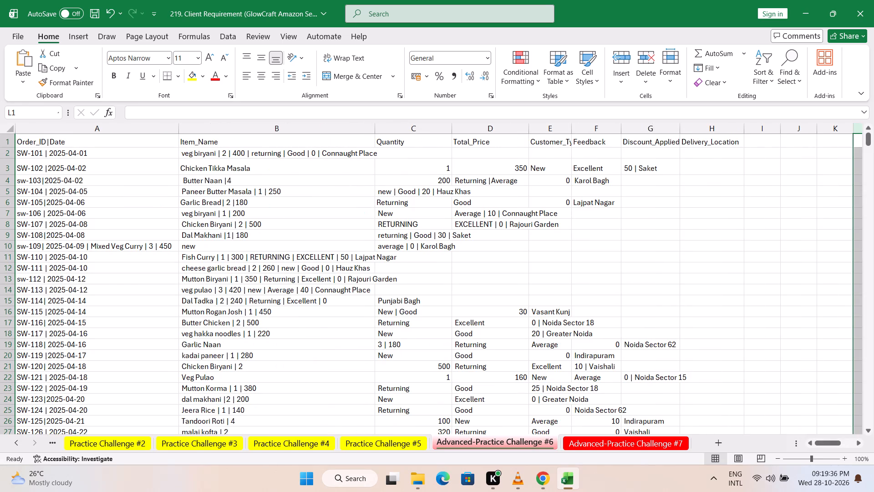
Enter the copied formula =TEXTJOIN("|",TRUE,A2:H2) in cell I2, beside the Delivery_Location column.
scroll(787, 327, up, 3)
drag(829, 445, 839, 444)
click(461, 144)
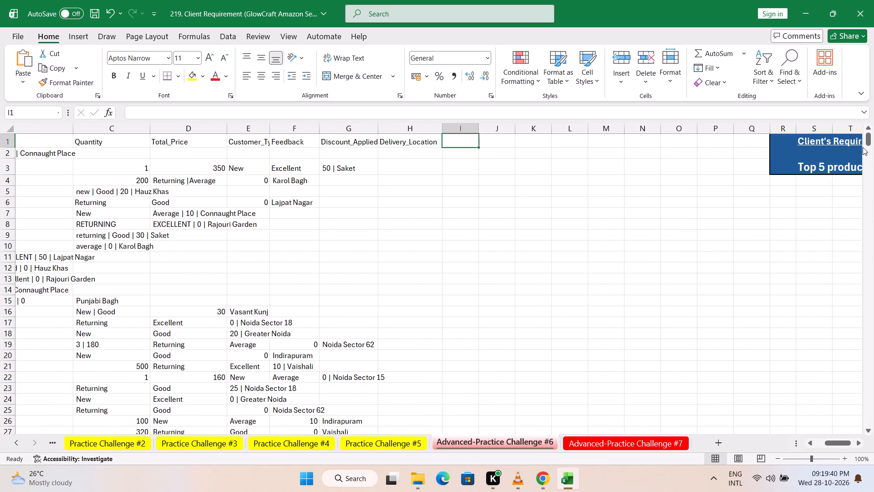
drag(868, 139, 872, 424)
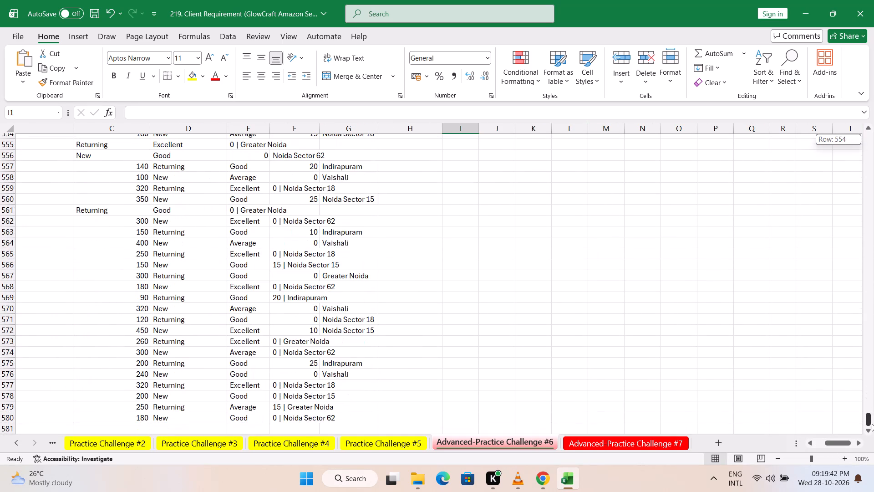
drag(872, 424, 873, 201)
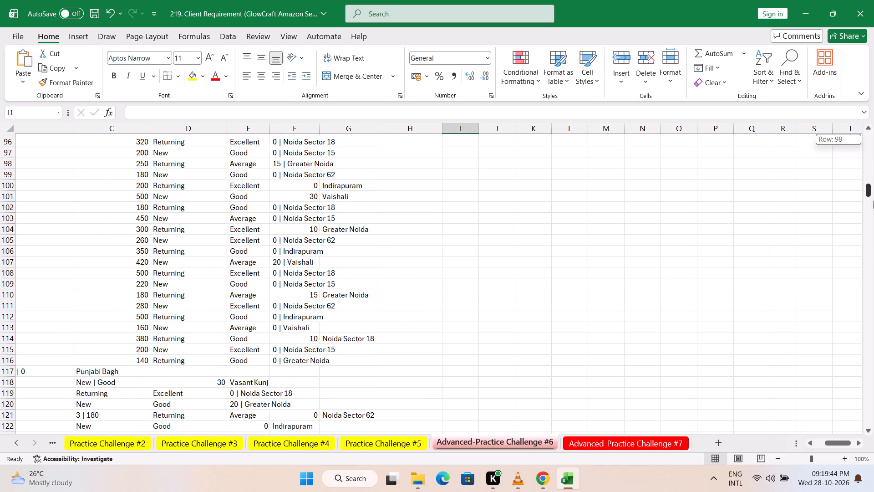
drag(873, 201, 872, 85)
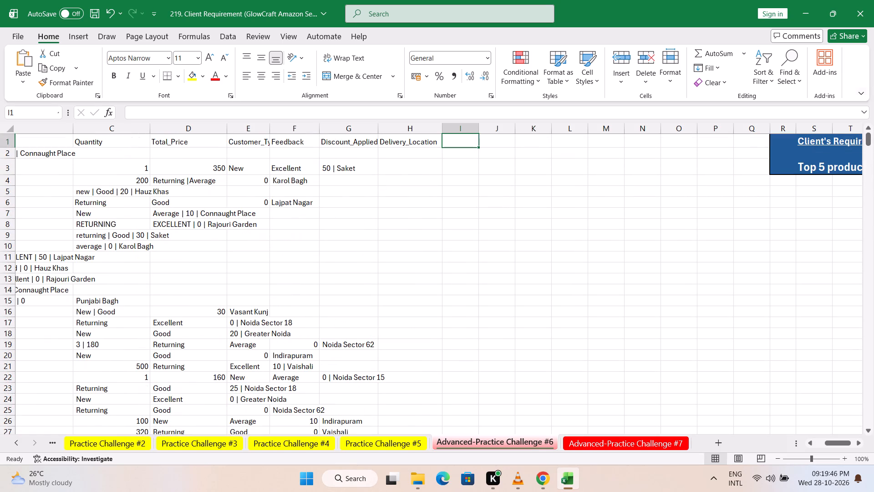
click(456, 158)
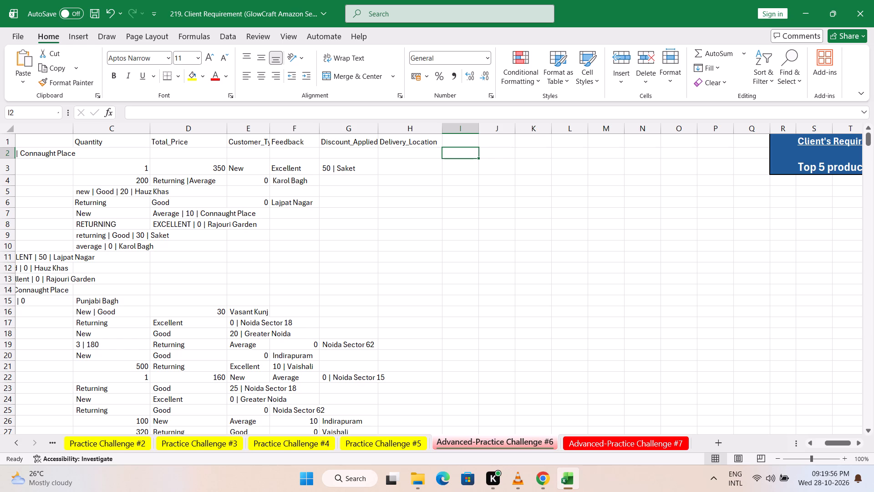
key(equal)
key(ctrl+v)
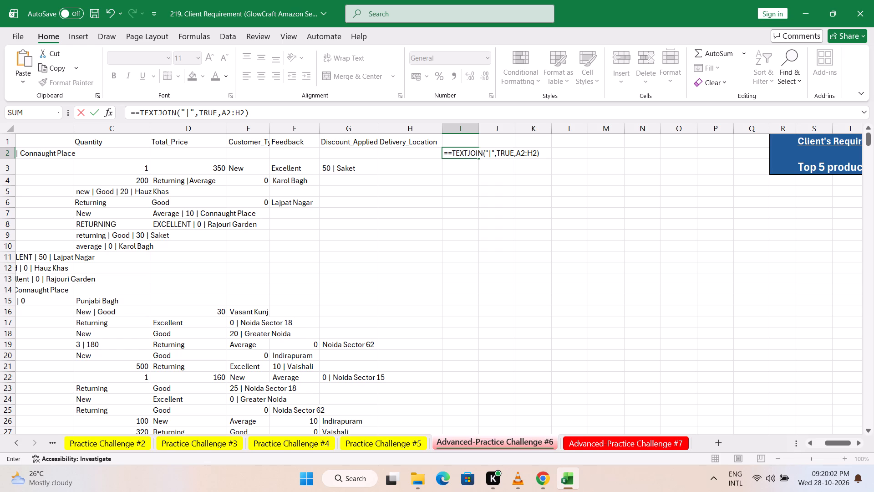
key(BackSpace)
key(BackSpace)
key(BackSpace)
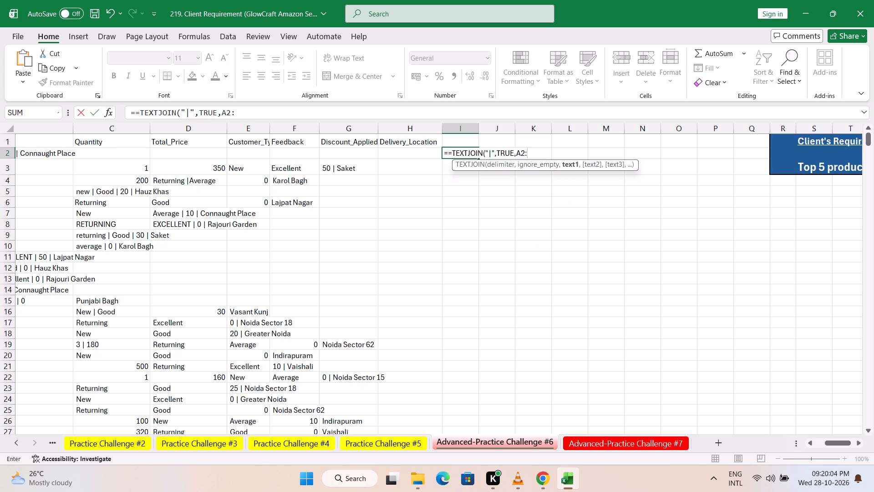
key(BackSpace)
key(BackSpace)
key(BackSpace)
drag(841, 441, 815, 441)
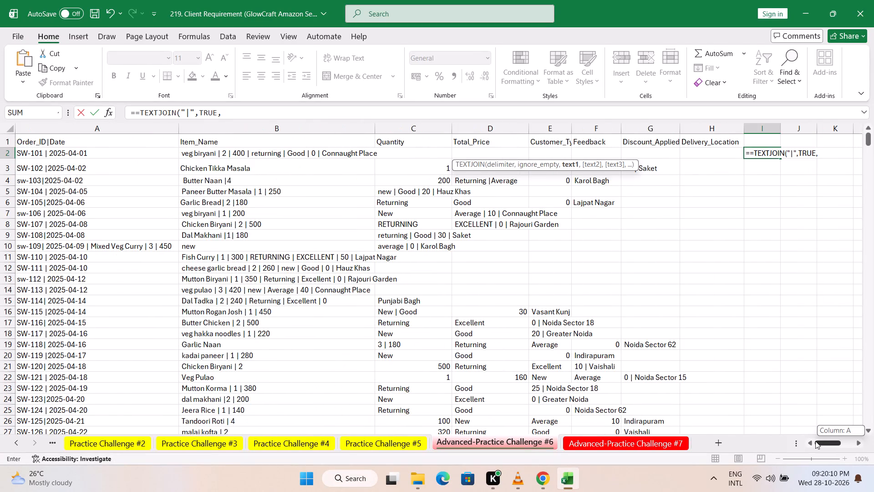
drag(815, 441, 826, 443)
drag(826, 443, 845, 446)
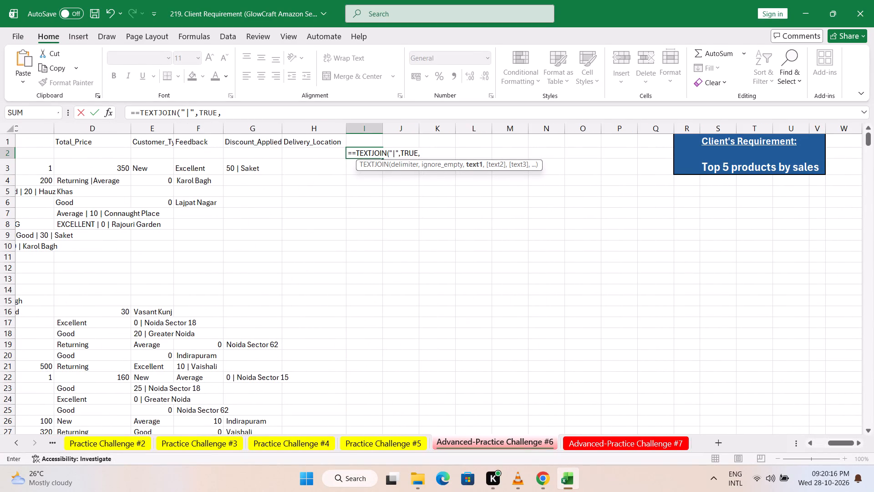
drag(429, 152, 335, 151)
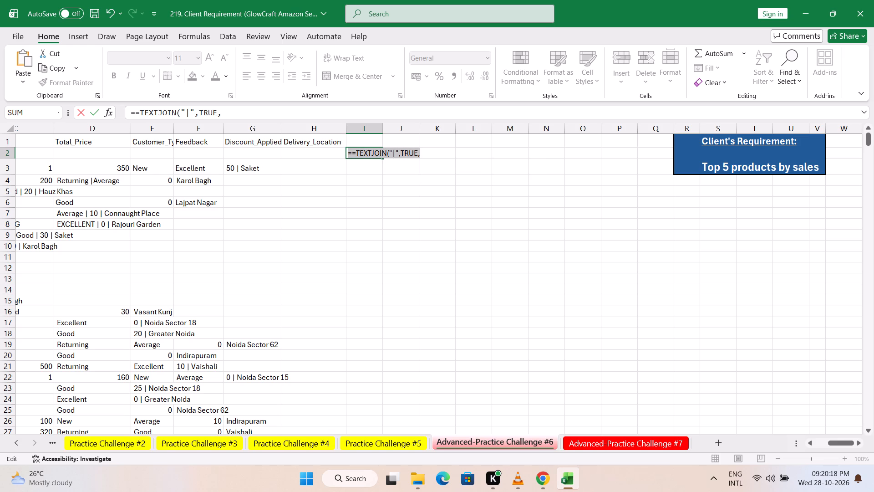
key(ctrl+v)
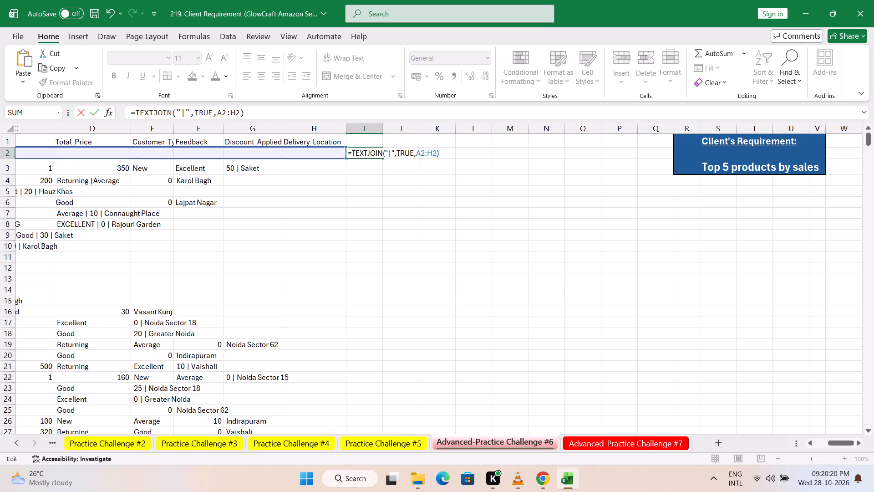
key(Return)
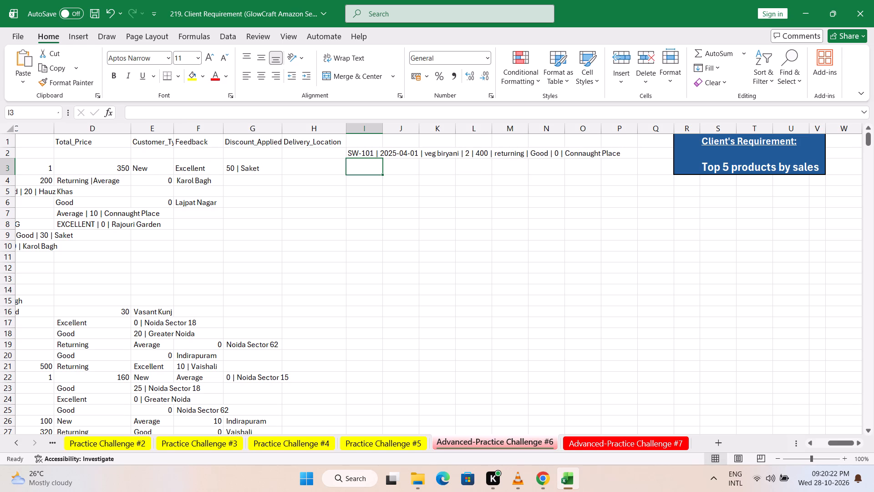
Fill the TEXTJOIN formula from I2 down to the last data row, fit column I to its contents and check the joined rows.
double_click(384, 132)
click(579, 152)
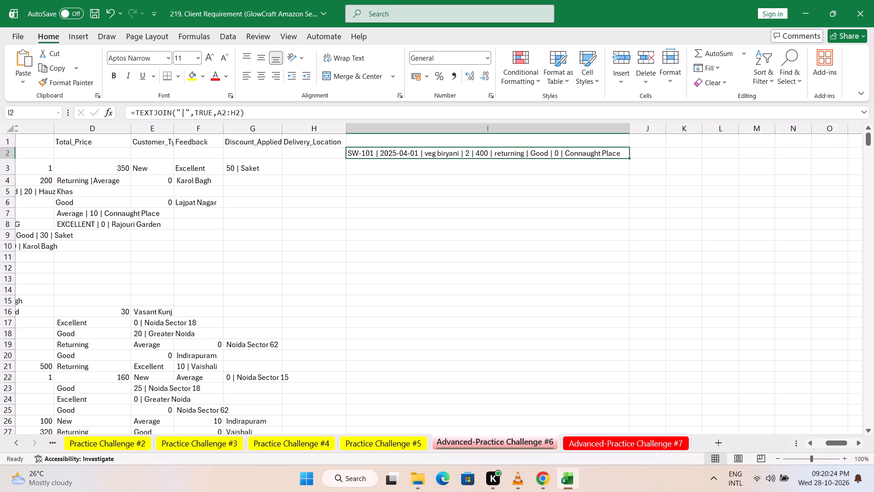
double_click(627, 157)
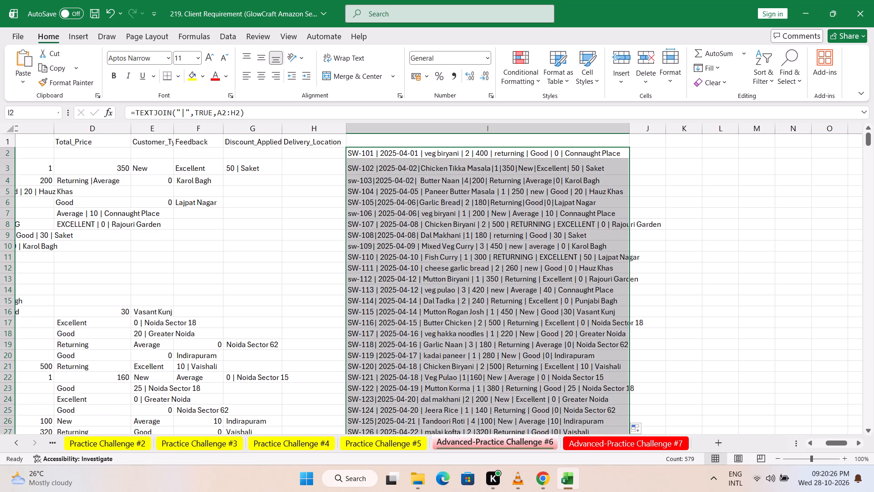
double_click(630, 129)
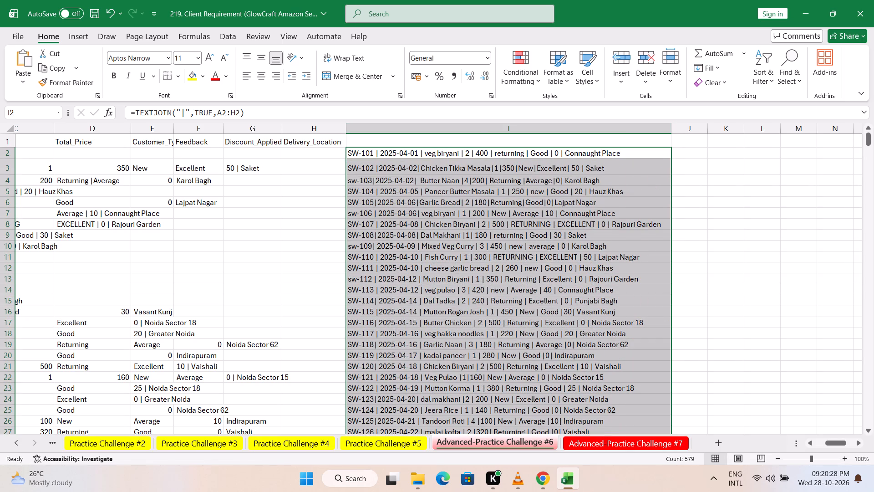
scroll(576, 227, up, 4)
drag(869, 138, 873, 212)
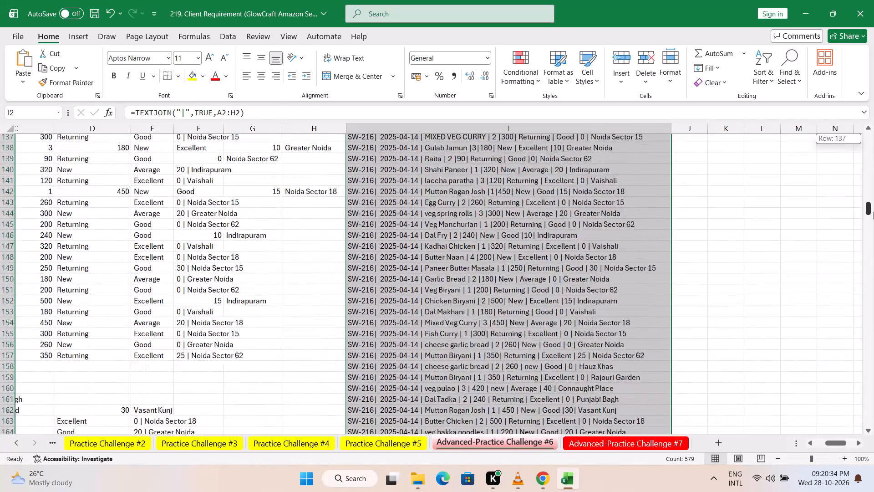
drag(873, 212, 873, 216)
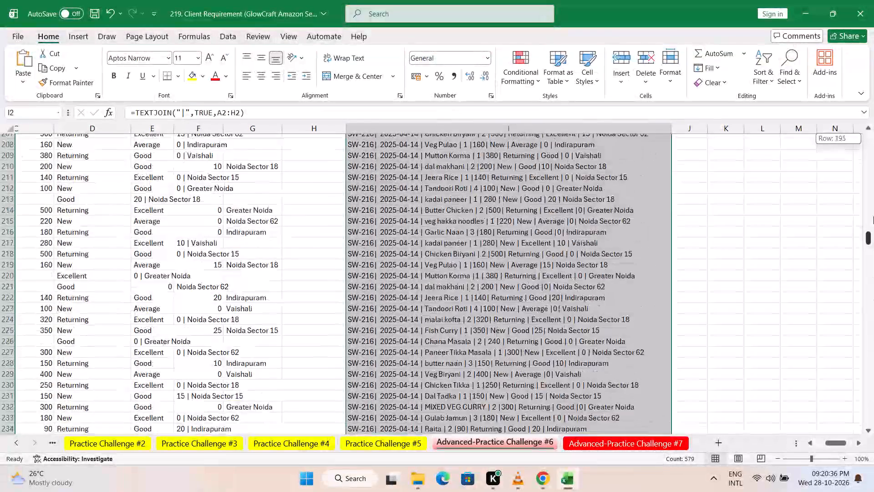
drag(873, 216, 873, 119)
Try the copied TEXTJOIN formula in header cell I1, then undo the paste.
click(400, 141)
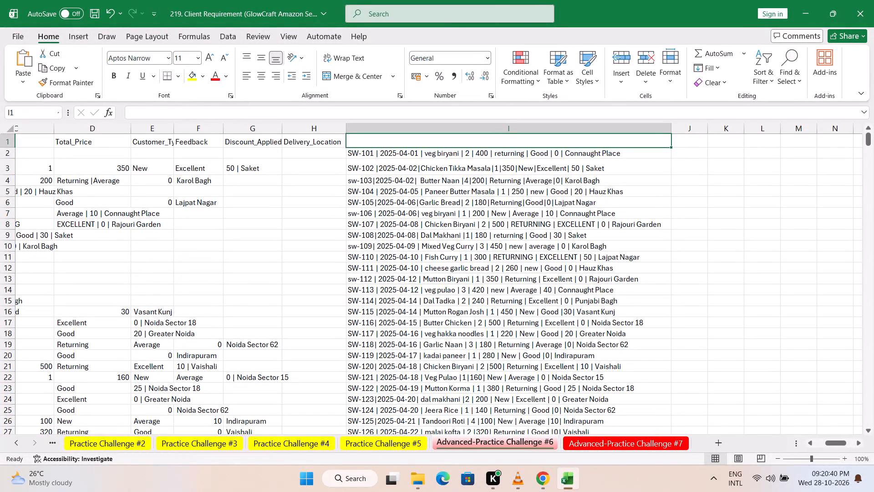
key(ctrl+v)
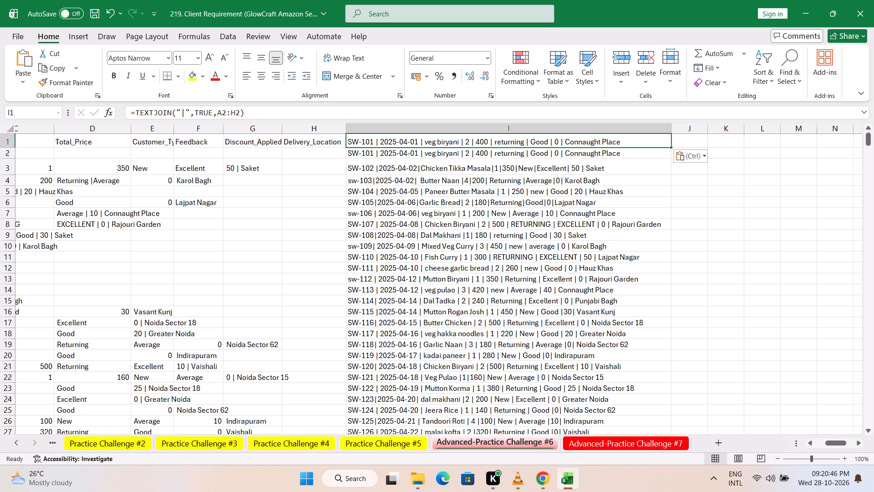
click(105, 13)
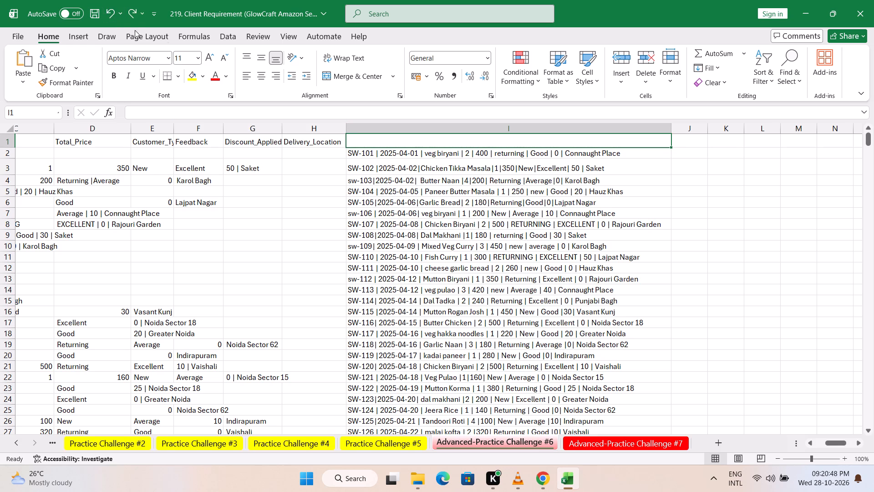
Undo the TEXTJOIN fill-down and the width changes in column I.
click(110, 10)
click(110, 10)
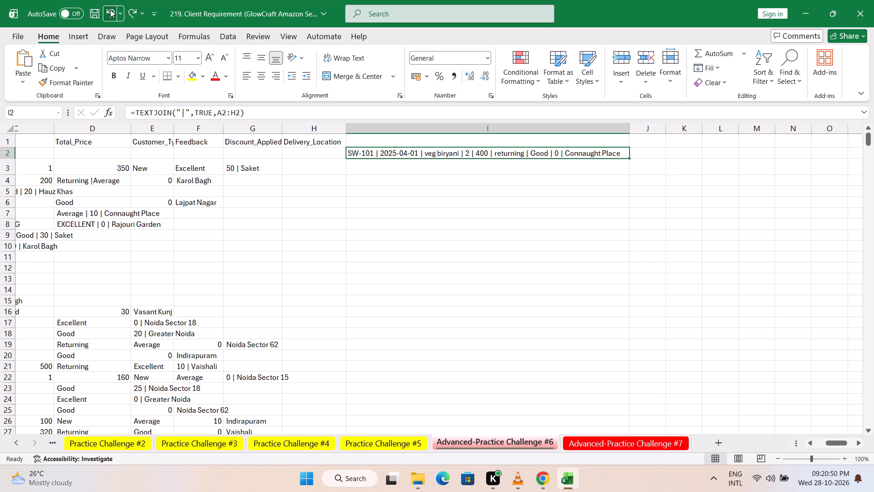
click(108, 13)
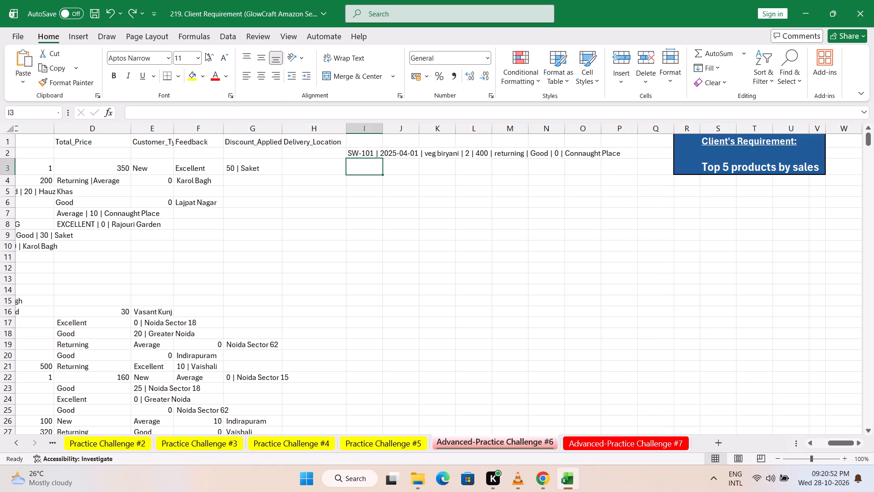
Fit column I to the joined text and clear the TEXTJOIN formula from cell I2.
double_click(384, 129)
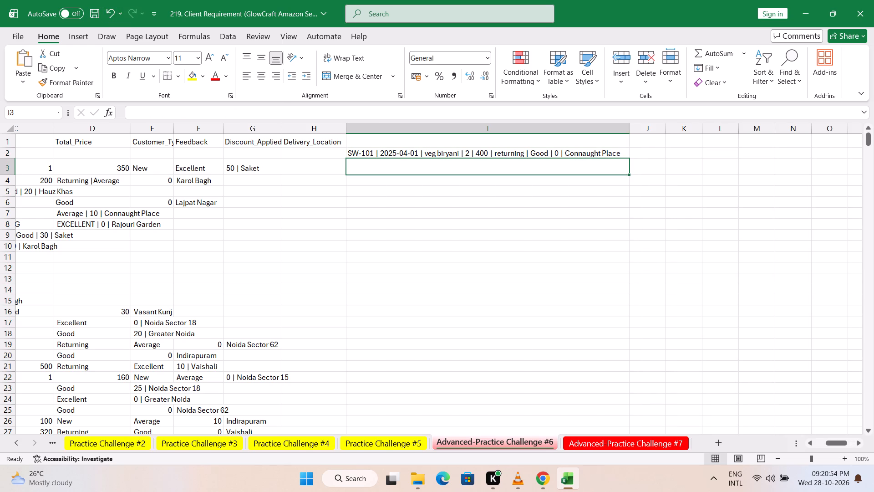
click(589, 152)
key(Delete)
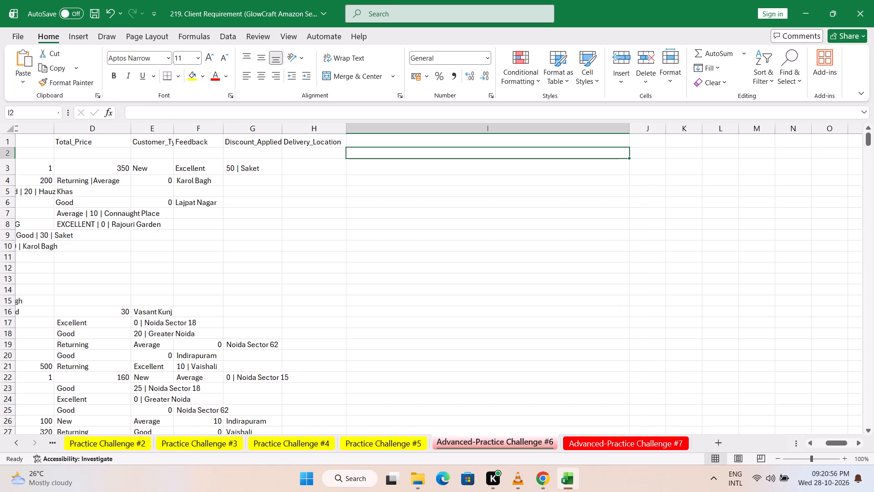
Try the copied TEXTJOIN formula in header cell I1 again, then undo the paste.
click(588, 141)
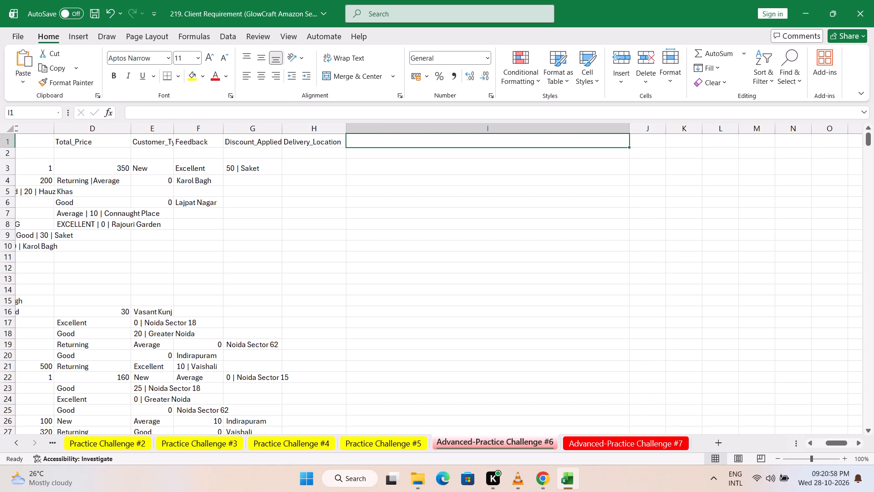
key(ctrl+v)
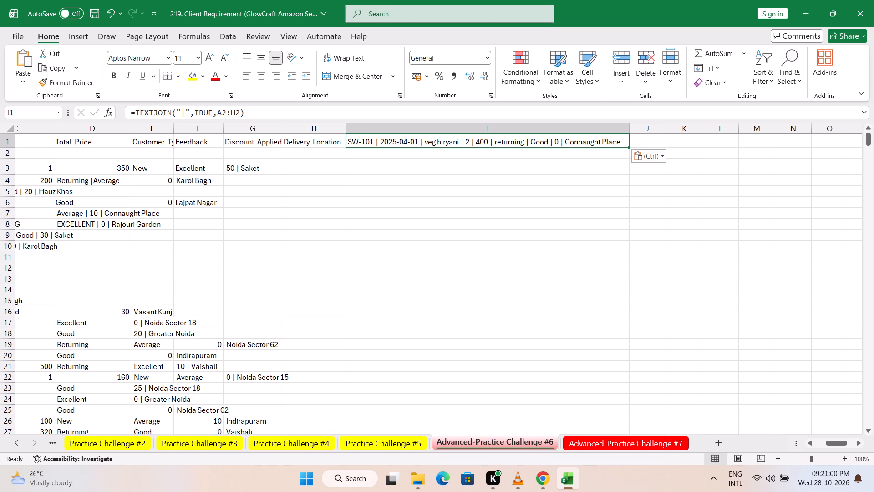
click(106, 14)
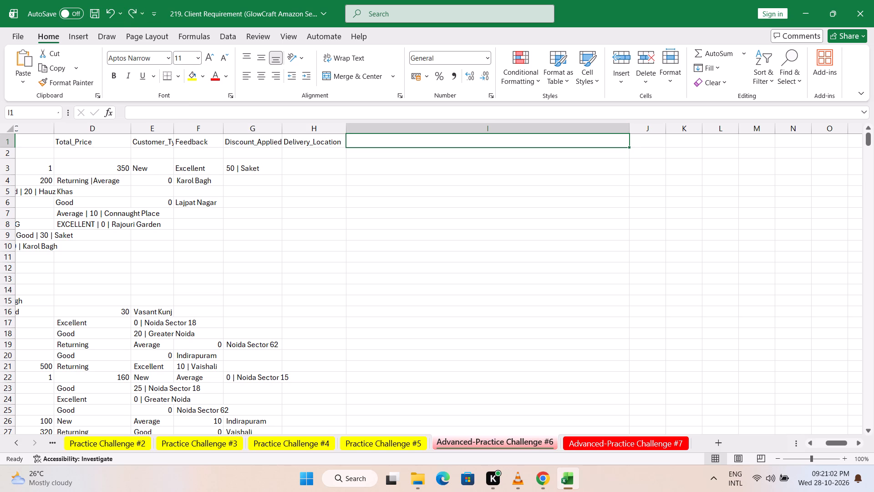
Paste =TEXTJOIN("|",TRUE,A2:H2) into cell I2, fill it down all data rows and fit column I to its contents.
click(373, 158)
key(ctrl+v)
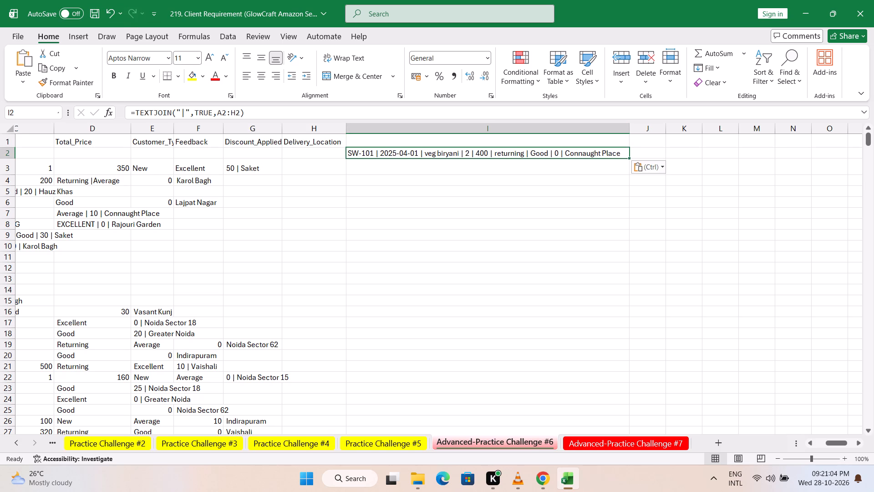
double_click(629, 159)
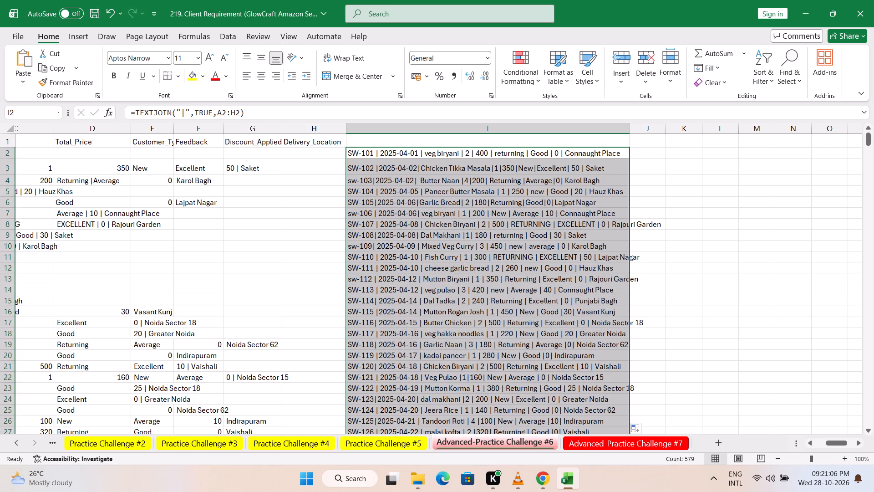
double_click(629, 132)
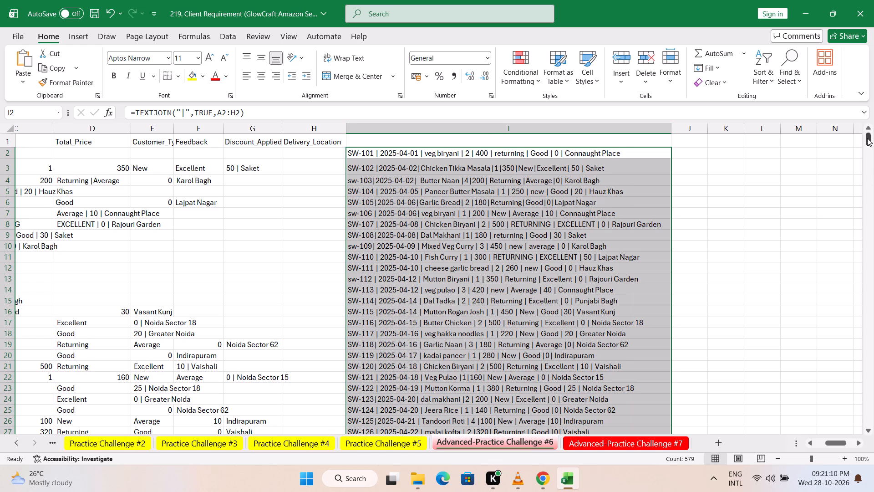
Copy the TEXTJOIN results in column I, paste them as values only from cell J2 down, and fit column J to its contents.
drag(867, 138, 873, 59)
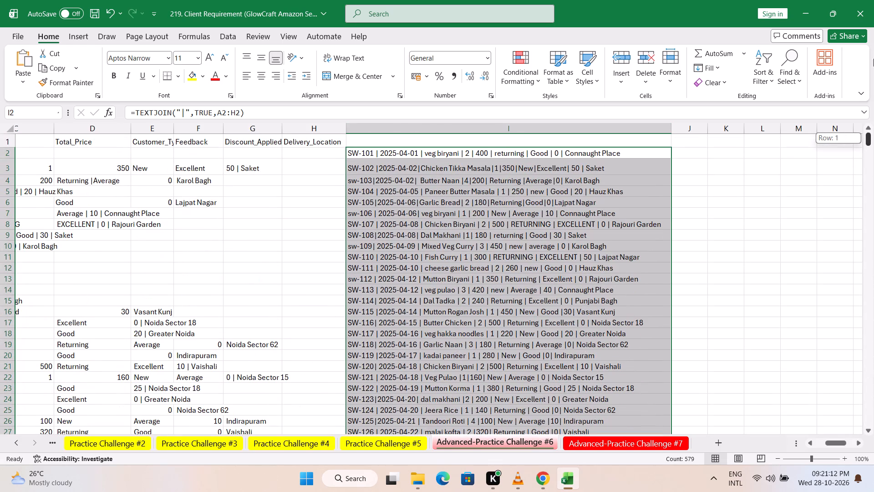
drag(873, 59, 873, 50)
right_click(479, 203)
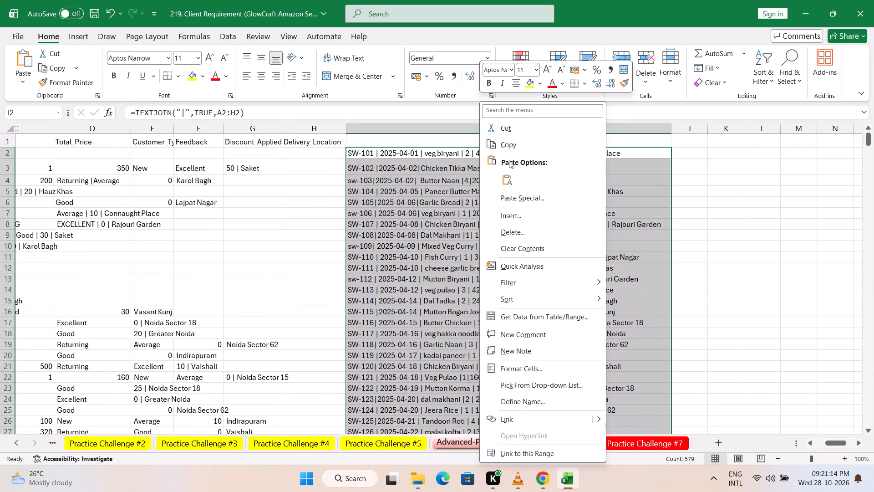
click(513, 146)
click(687, 157)
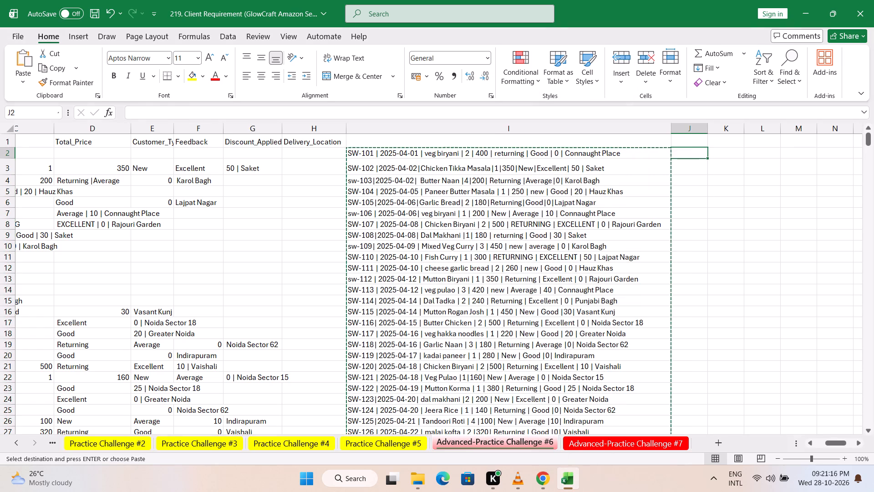
click(24, 84)
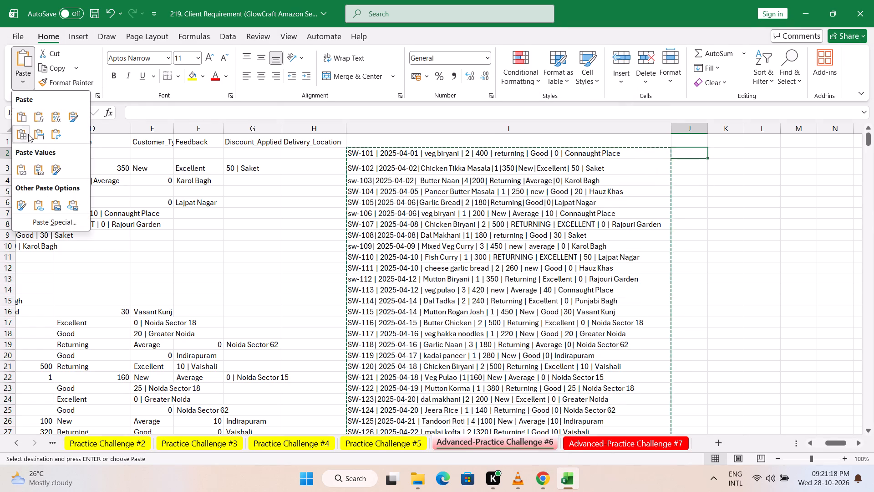
click(21, 168)
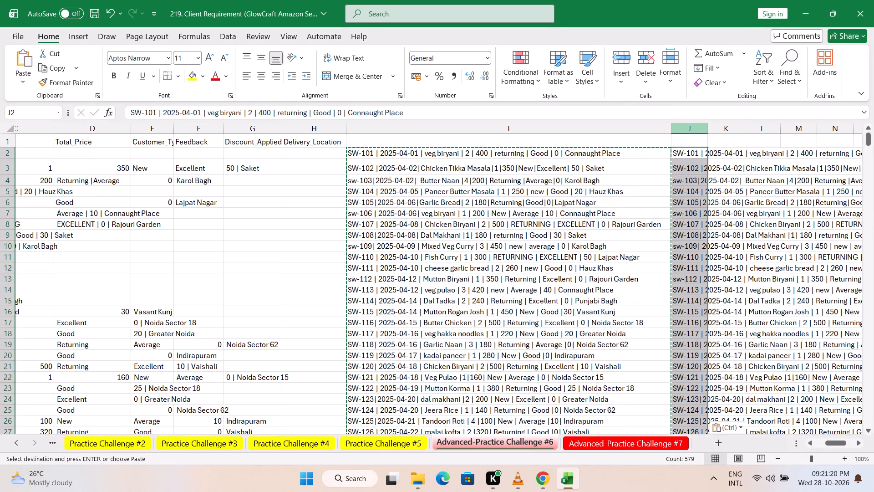
double_click(709, 131)
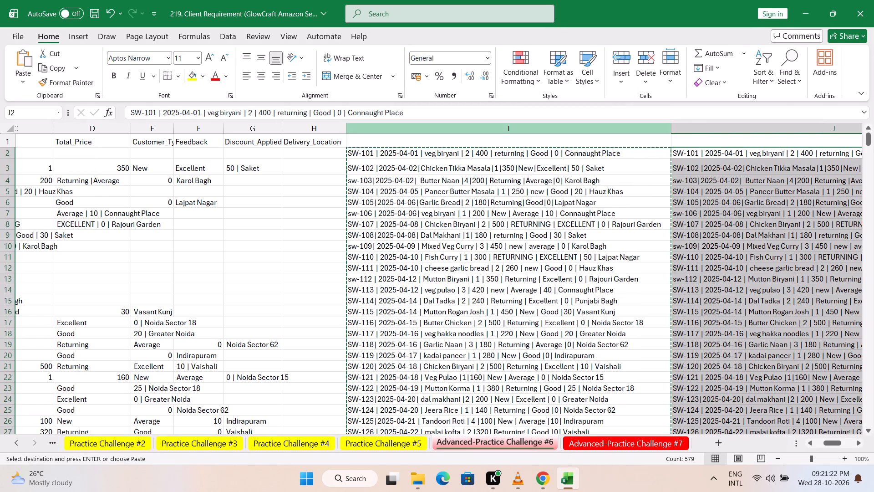
Delete formula column I so only the pasted values of the joined order text are kept.
click(536, 179)
click(535, 154)
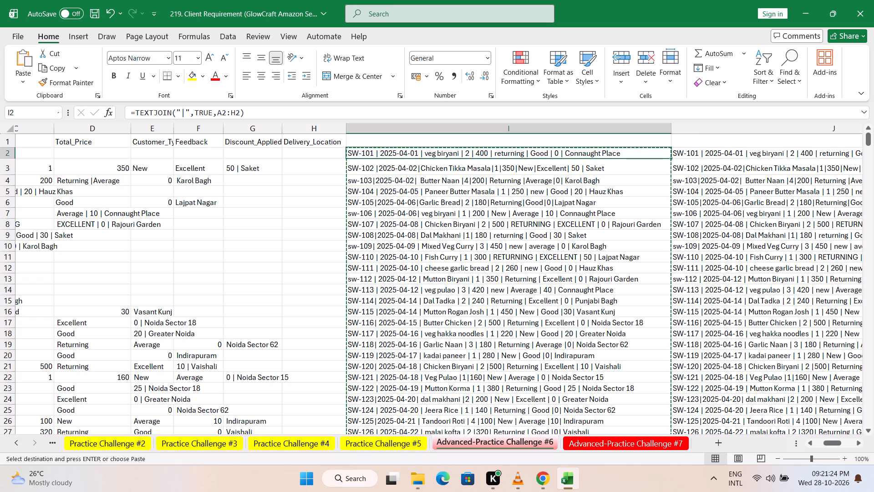
key(Escape)
click(537, 130)
right_click(537, 130)
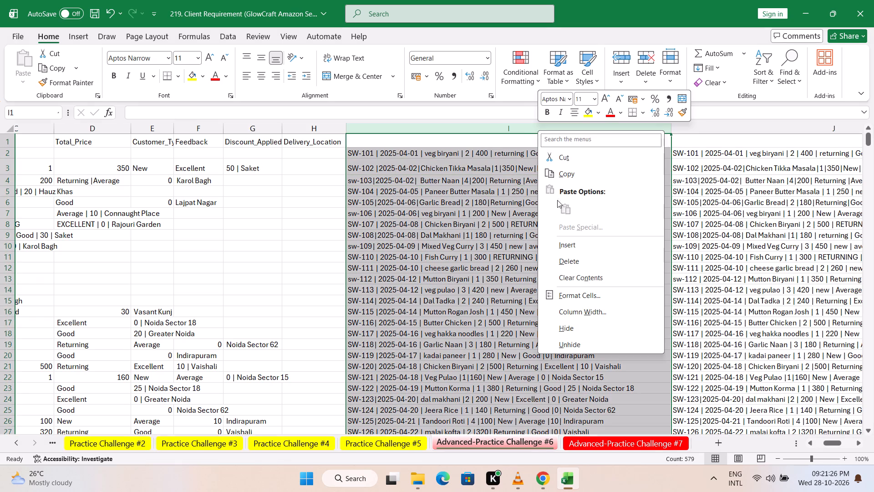
click(568, 259)
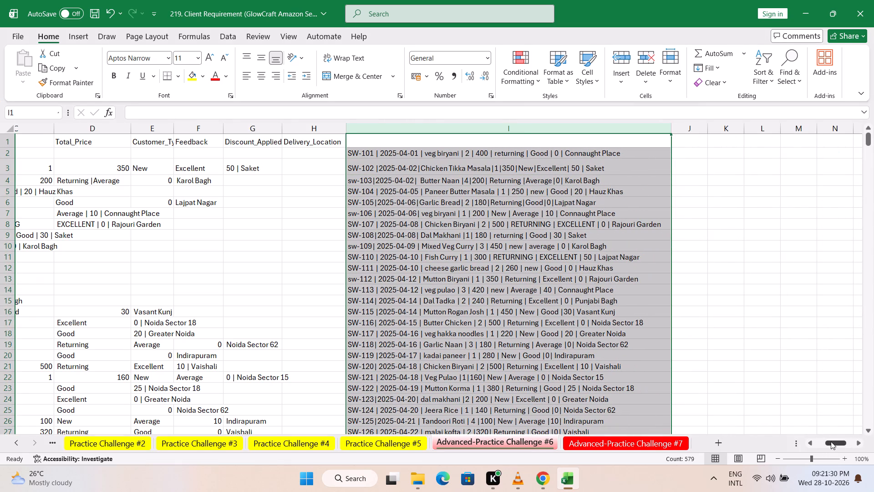
Insert three blank columns at column N, between the joined text and the Client's Requirement box.
drag(831, 441, 836, 441)
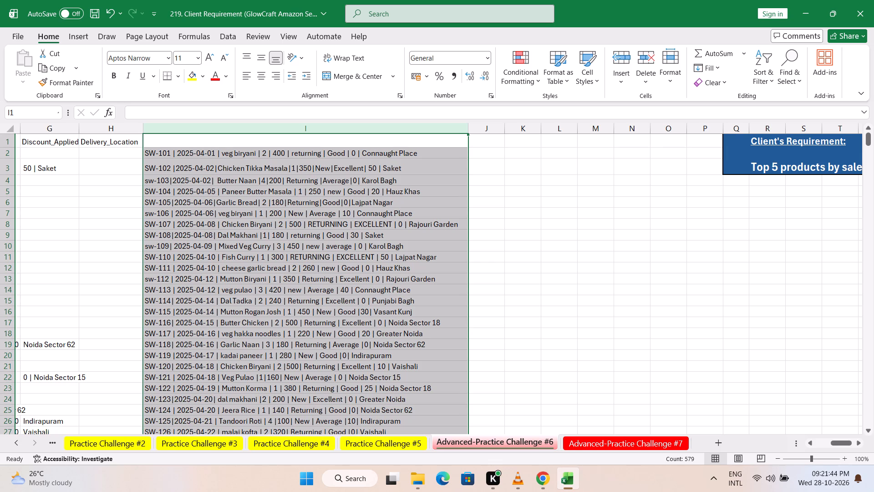
right_click(634, 128)
click(657, 241)
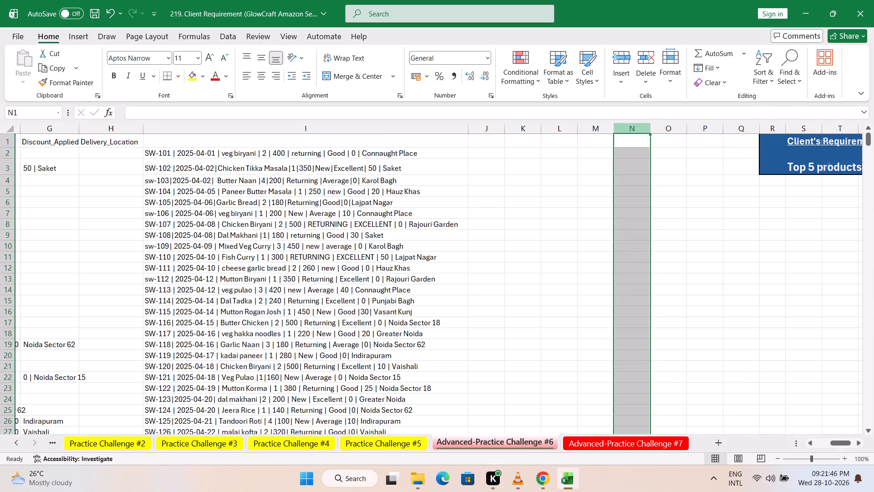
right_click(637, 130)
click(657, 243)
right_click(638, 126)
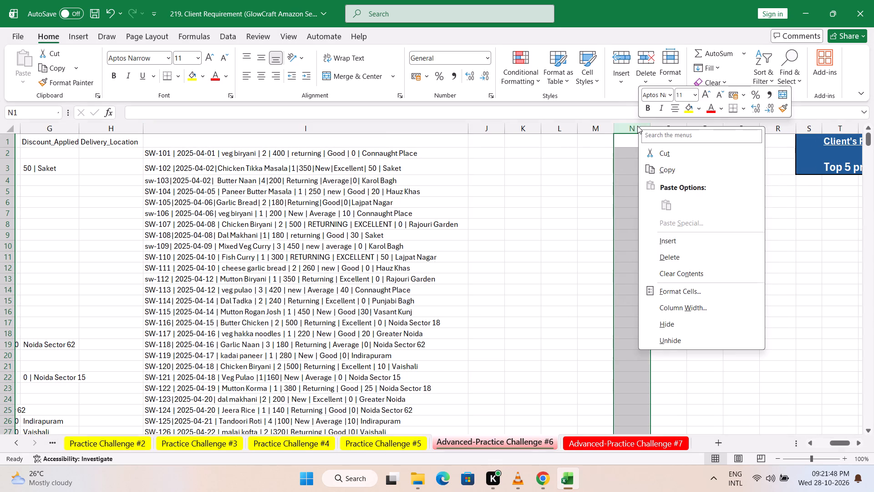
click(654, 238)
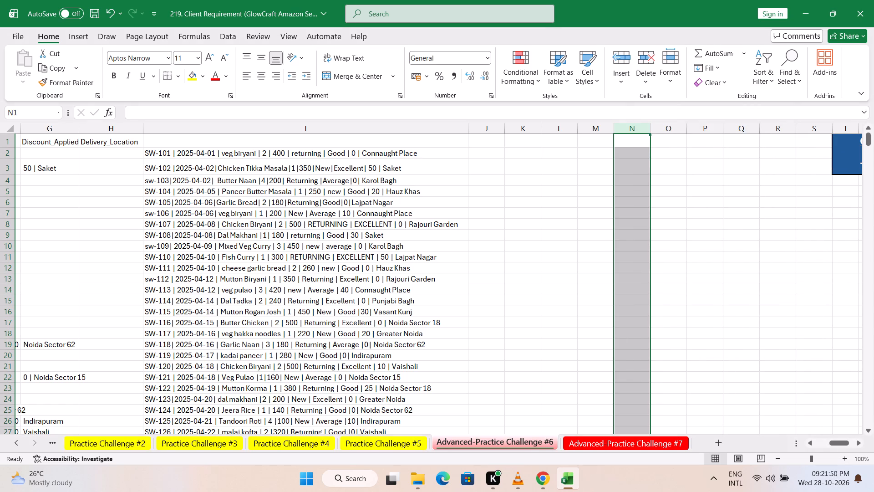
Select the whole order data range and AutoFit its row heights and column widths.
click(489, 154)
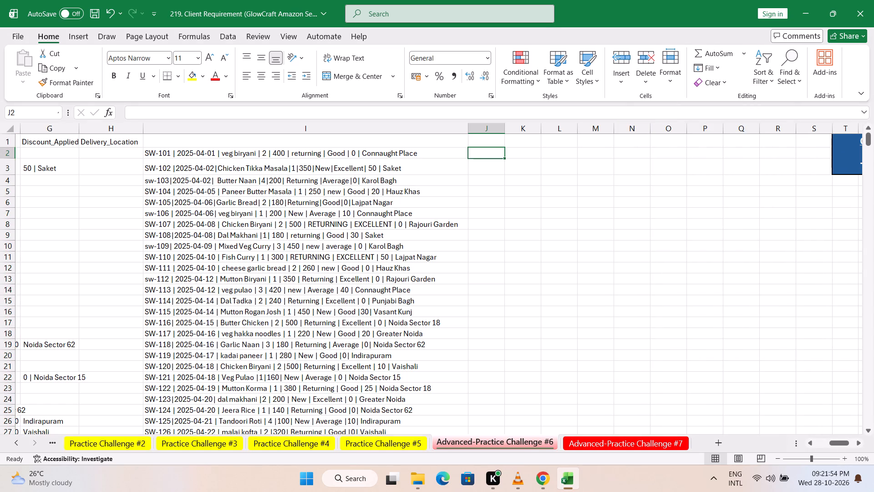
click(402, 154)
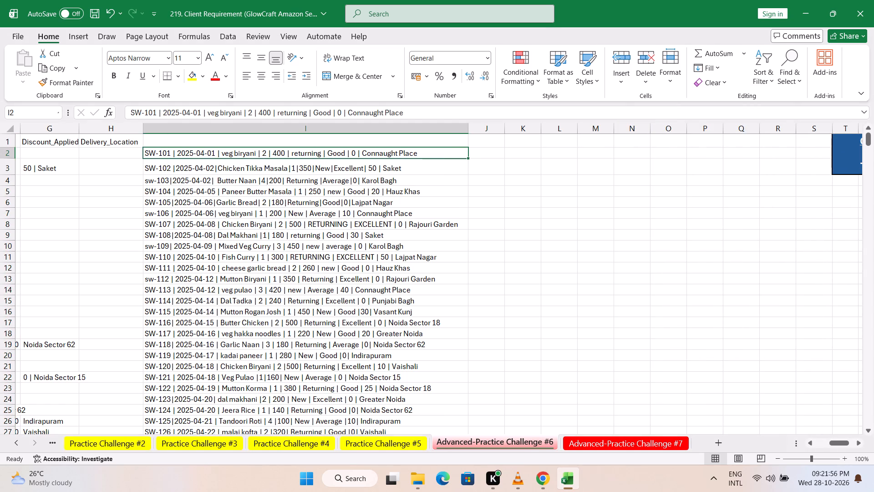
click(867, 136)
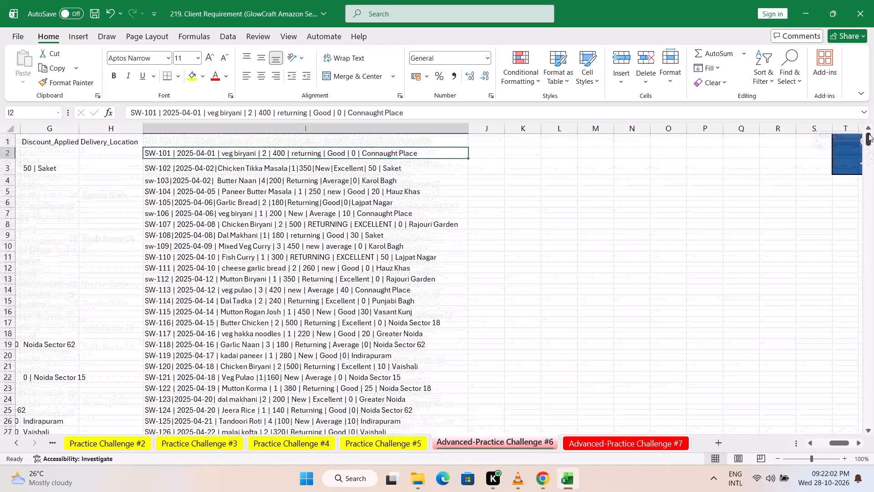
key(ctrl+a)
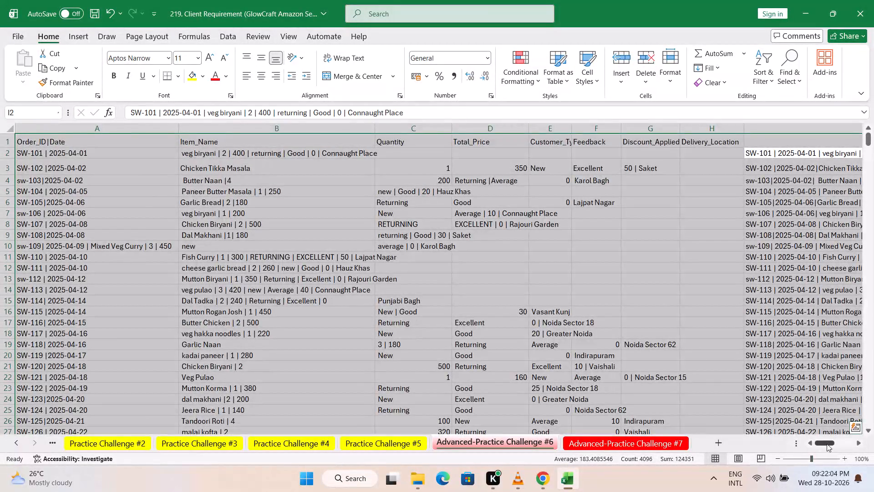
drag(827, 444, 867, 442)
click(675, 78)
click(682, 133)
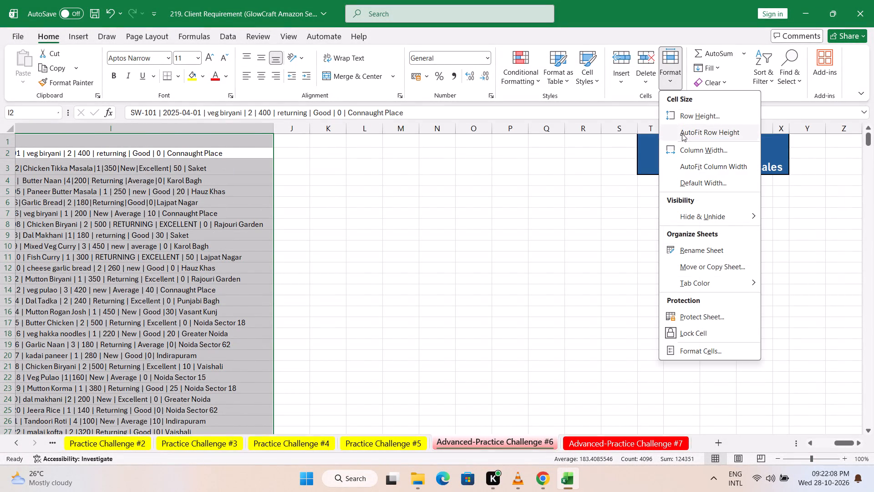
click(666, 82)
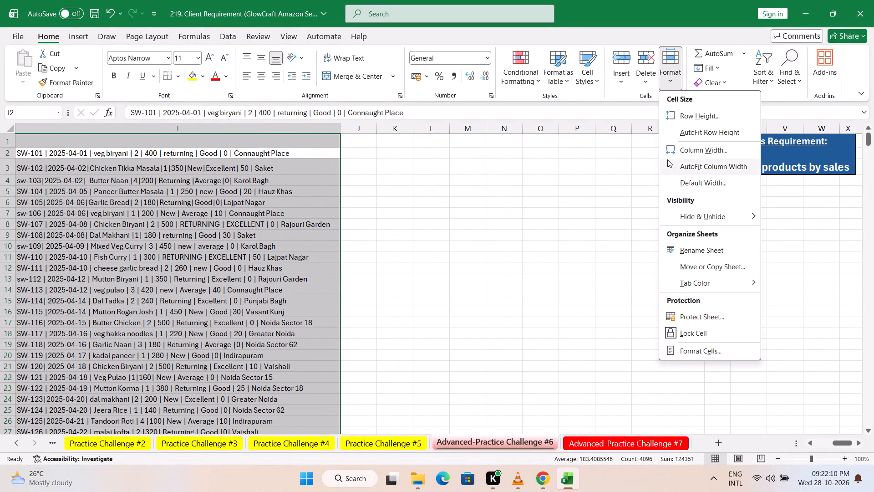
click(669, 162)
click(671, 81)
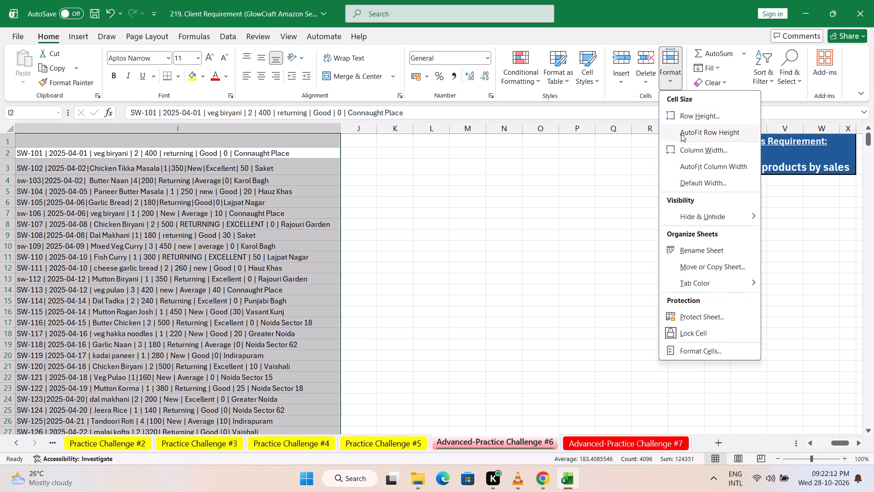
click(681, 135)
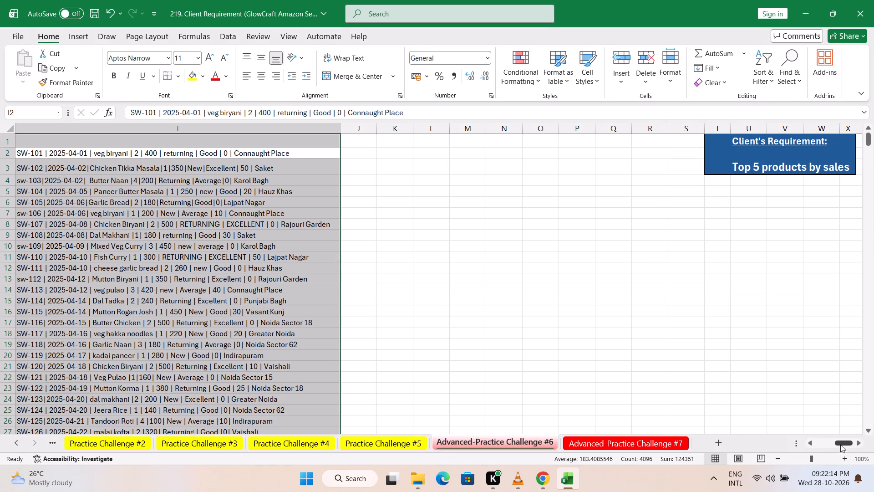
Look across the fitted order data columns, from Order_ID|Date to the joined text and the Client's Requirement box.
drag(842, 442, 819, 438)
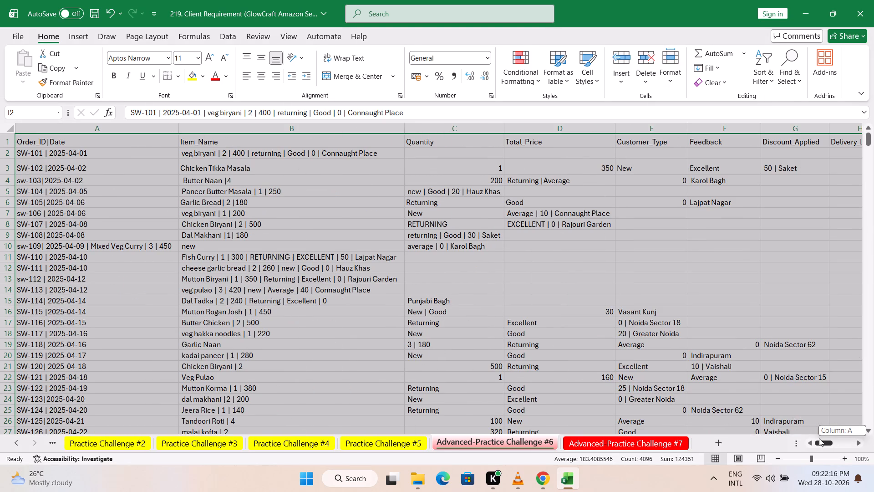
drag(819, 438, 828, 438)
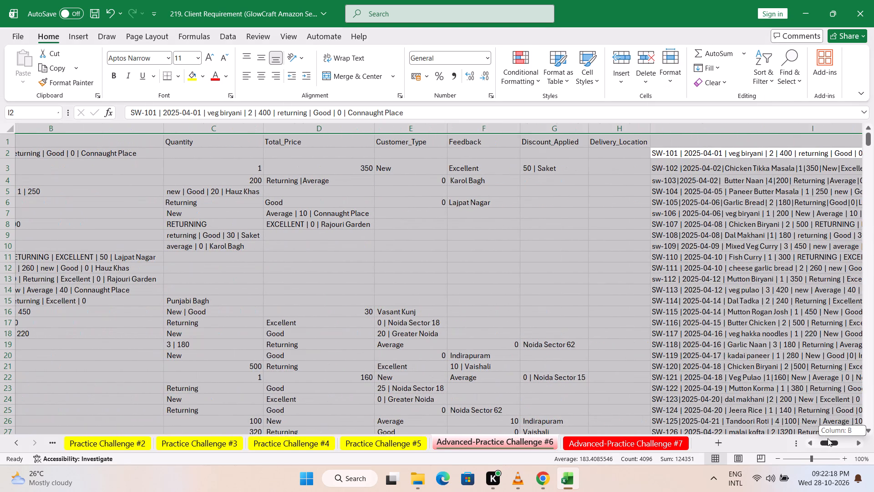
drag(828, 438, 835, 438)
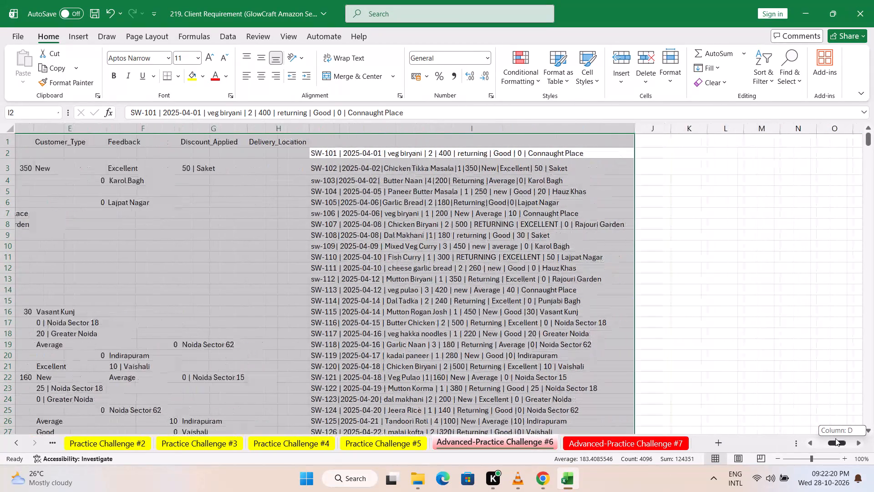
drag(835, 438, 835, 438)
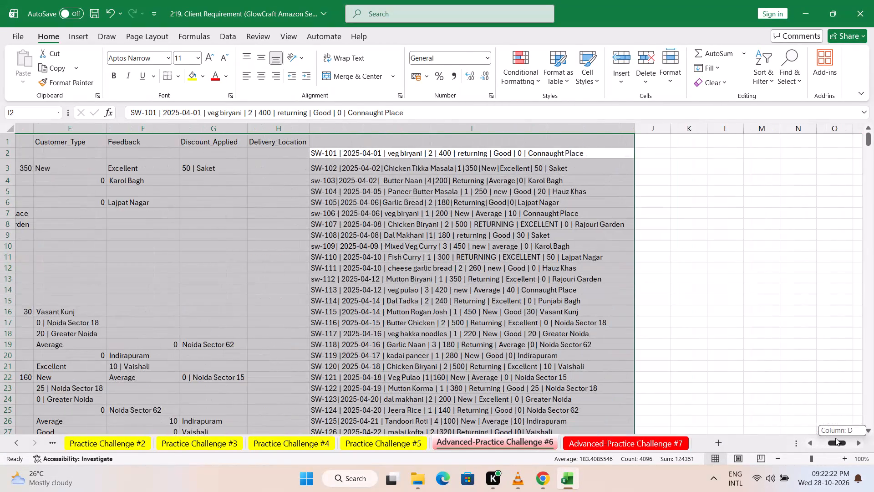
drag(835, 438, 810, 435)
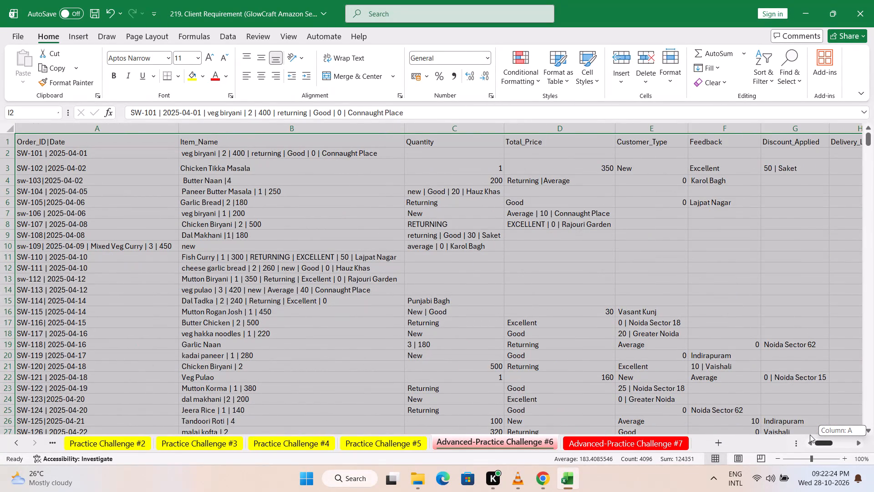
drag(810, 435, 843, 433)
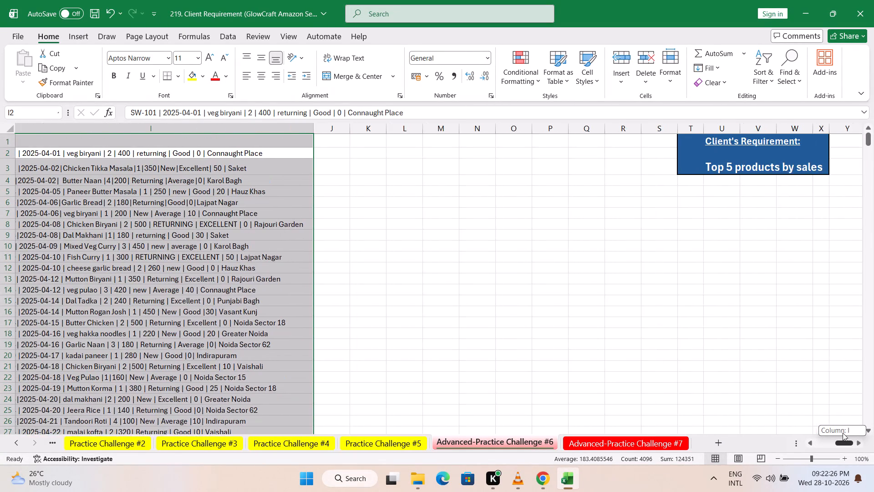
drag(843, 433, 843, 432)
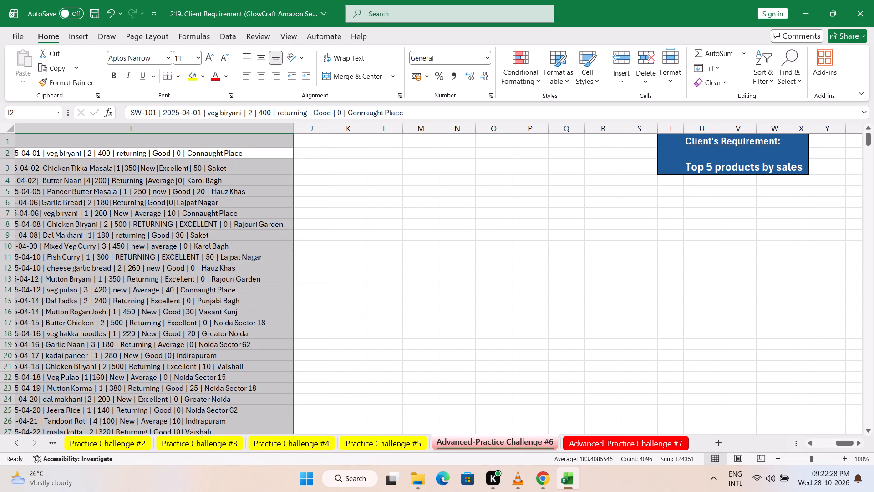
Enter the order ID SW-101 in cell J2, beside the first joined row.
click(311, 154)
triple_click(809, 445)
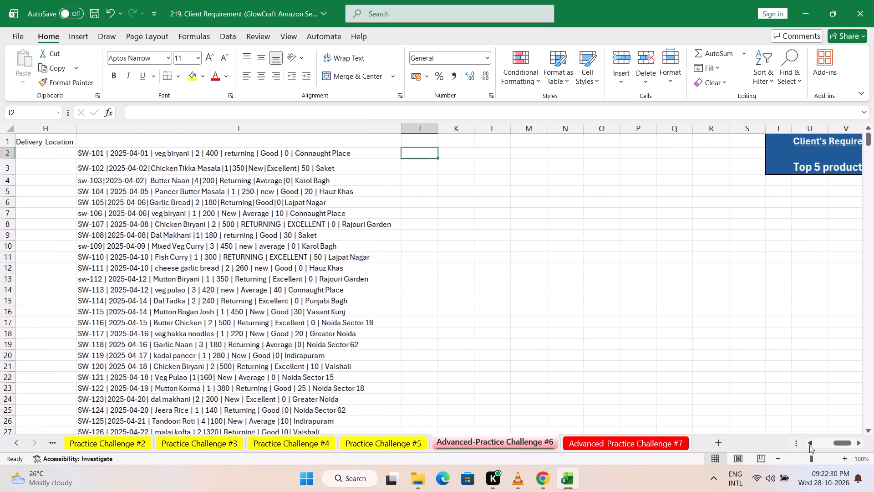
click(809, 445)
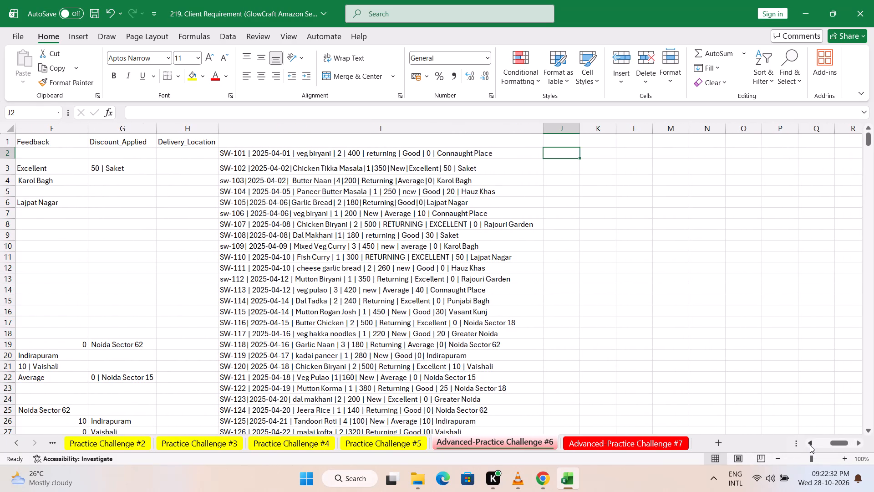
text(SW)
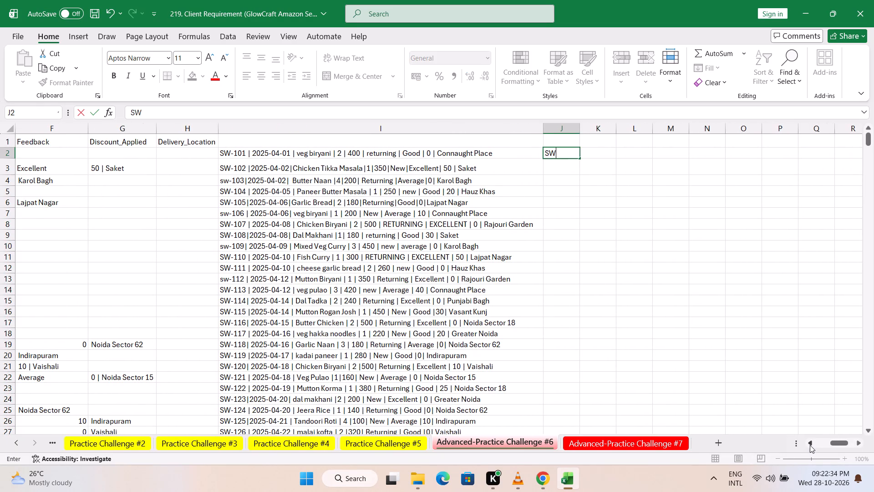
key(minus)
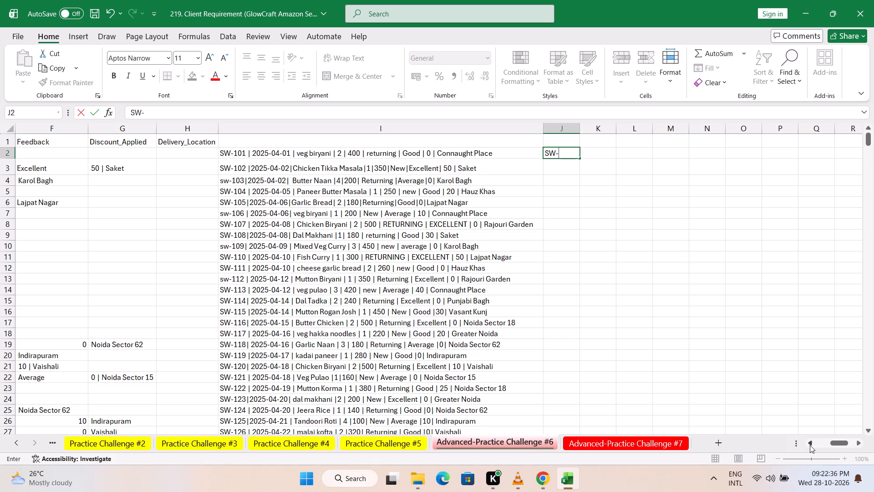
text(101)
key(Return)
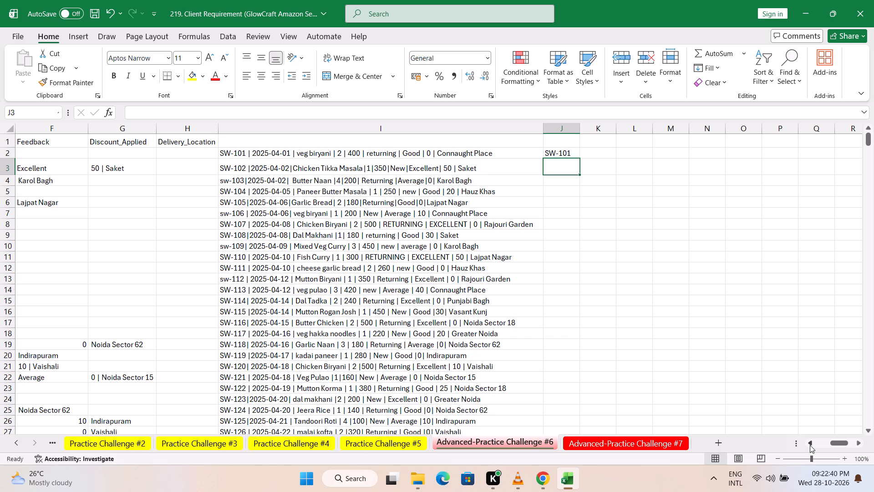
Enter order IDs SW-102 and SW-103 in J3 and J4, and Flash Fill the rest of column J from J5.
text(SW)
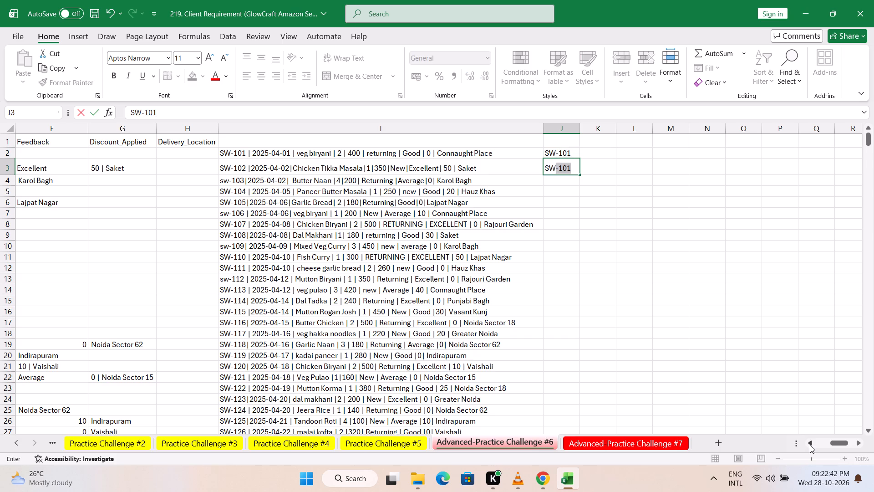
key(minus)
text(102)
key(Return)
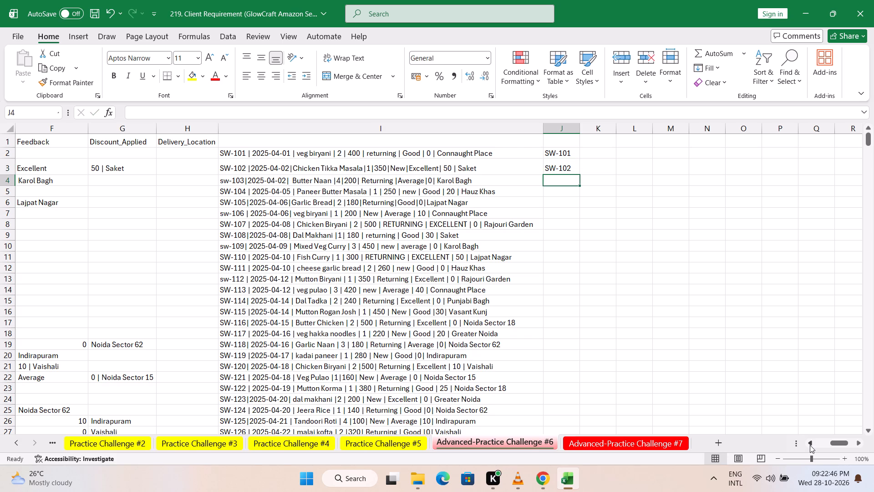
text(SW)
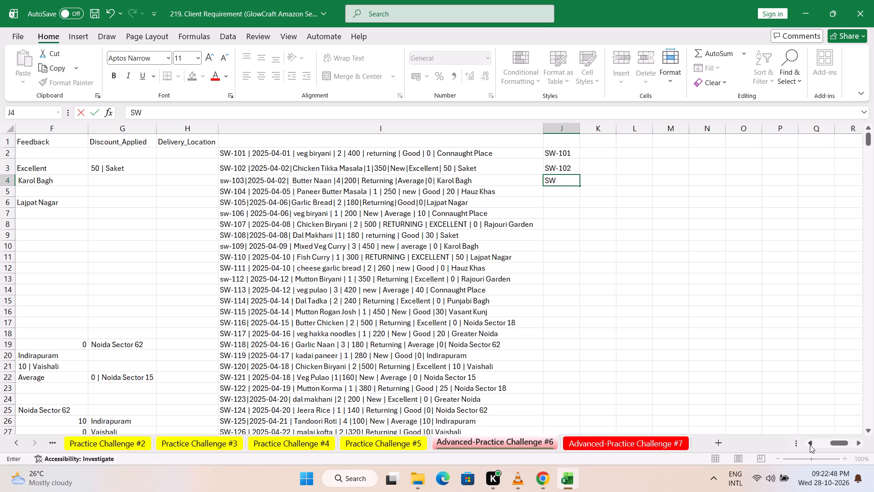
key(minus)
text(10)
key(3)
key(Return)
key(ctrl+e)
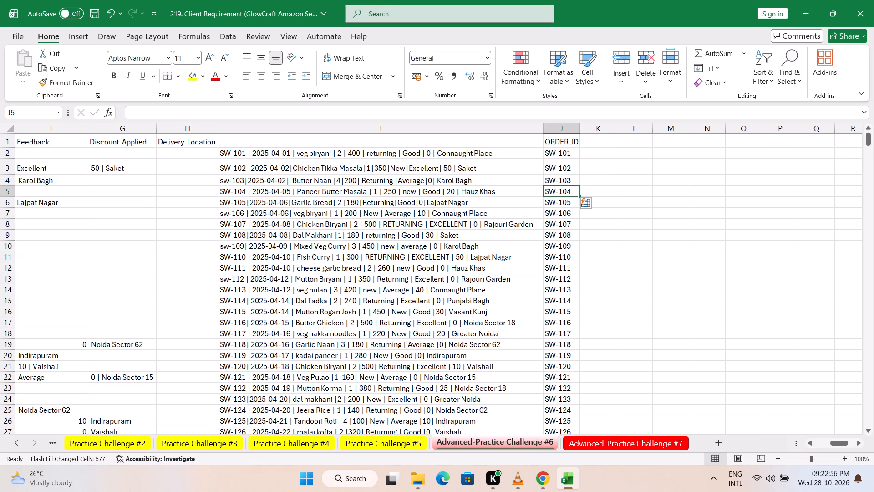
Enter the date 2025-04-01 in cell K2, beside order SW-101.
click(586, 153)
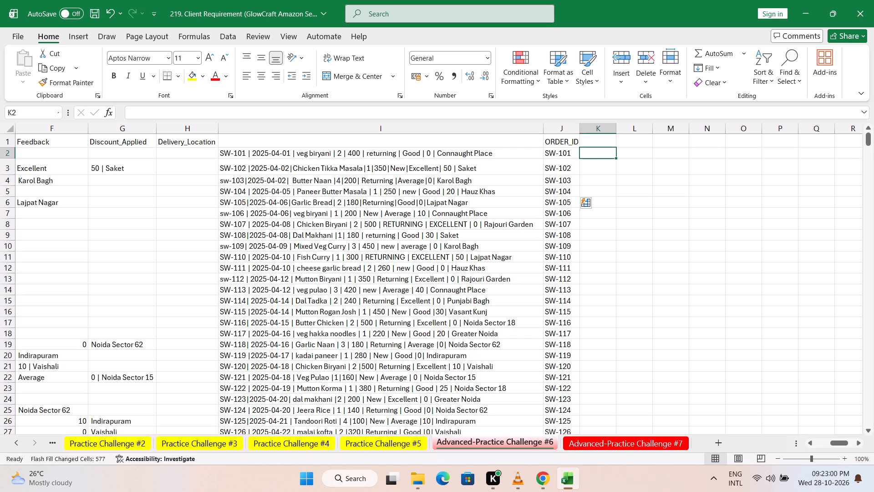
text(2025)
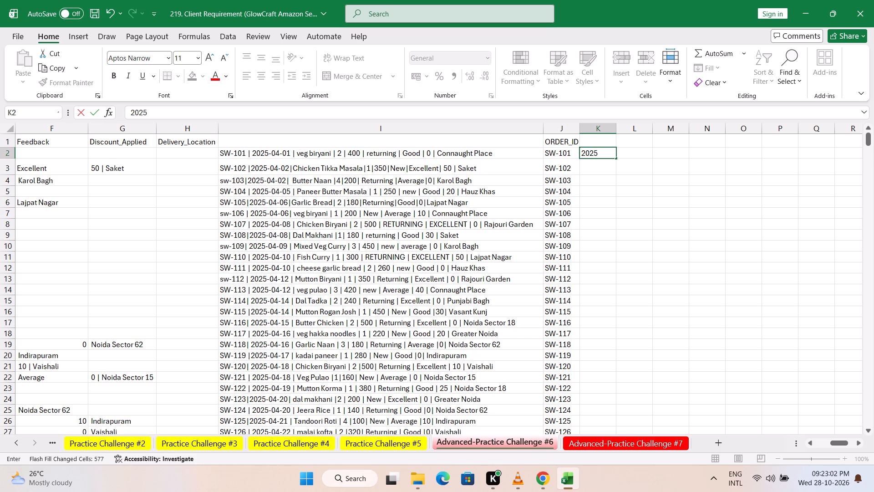
key(minus)
text(04)
key(minus)
text(01)
key(Return)
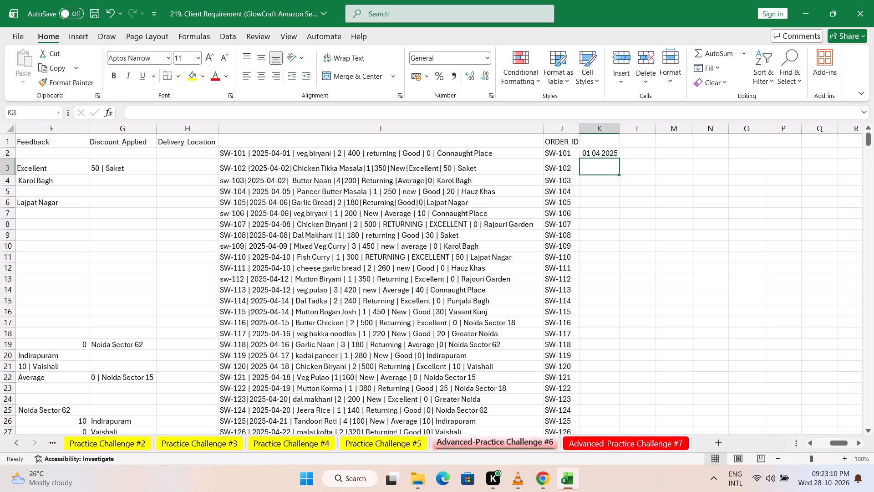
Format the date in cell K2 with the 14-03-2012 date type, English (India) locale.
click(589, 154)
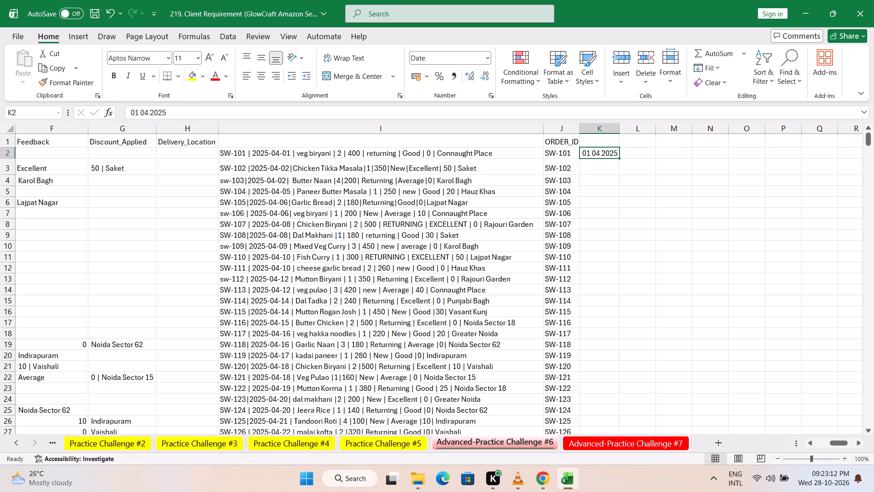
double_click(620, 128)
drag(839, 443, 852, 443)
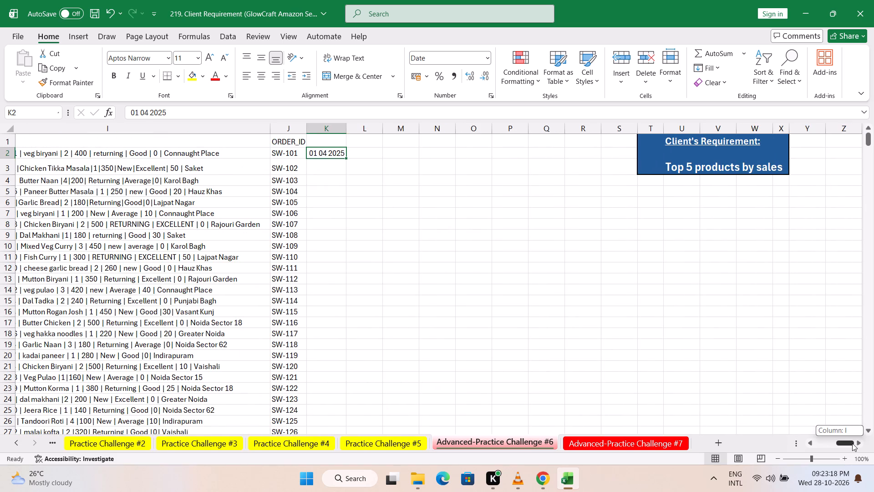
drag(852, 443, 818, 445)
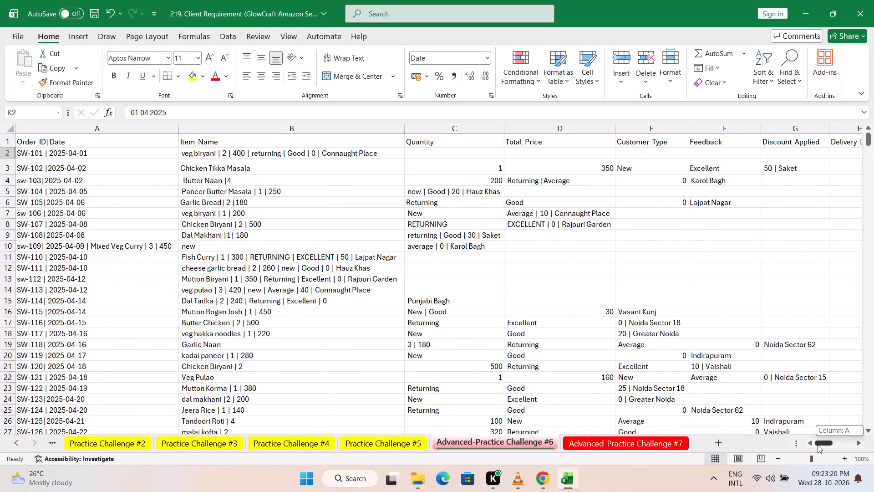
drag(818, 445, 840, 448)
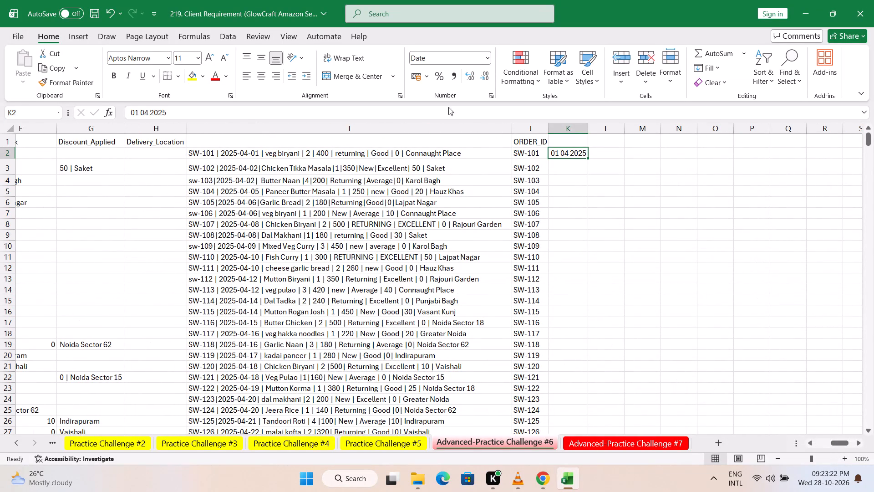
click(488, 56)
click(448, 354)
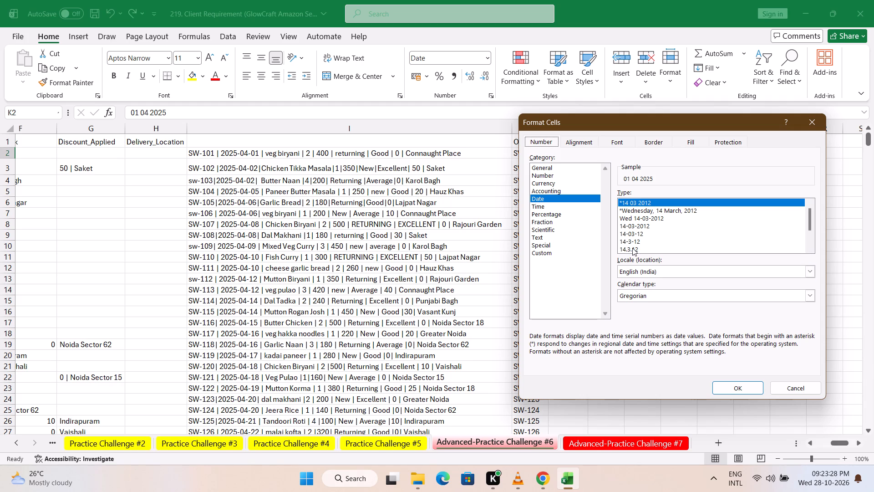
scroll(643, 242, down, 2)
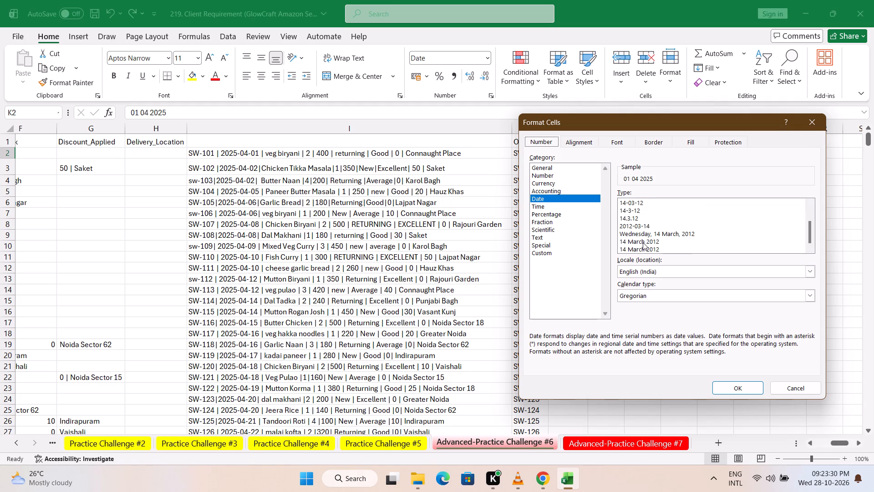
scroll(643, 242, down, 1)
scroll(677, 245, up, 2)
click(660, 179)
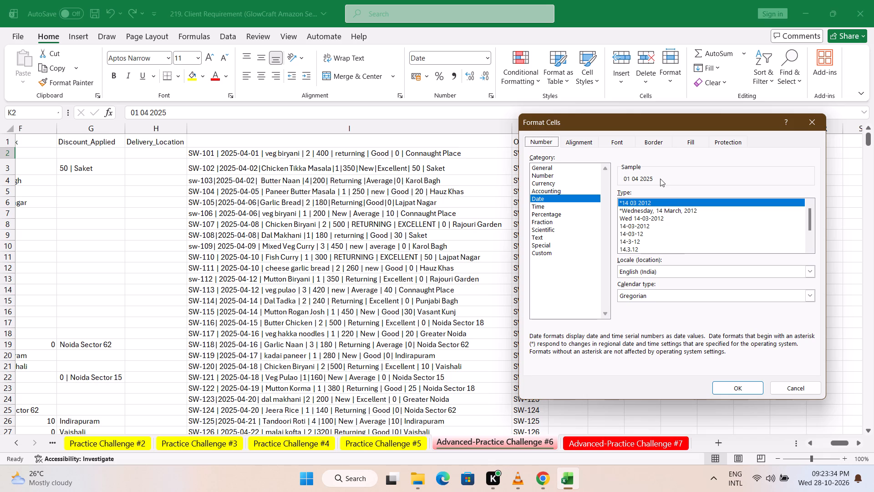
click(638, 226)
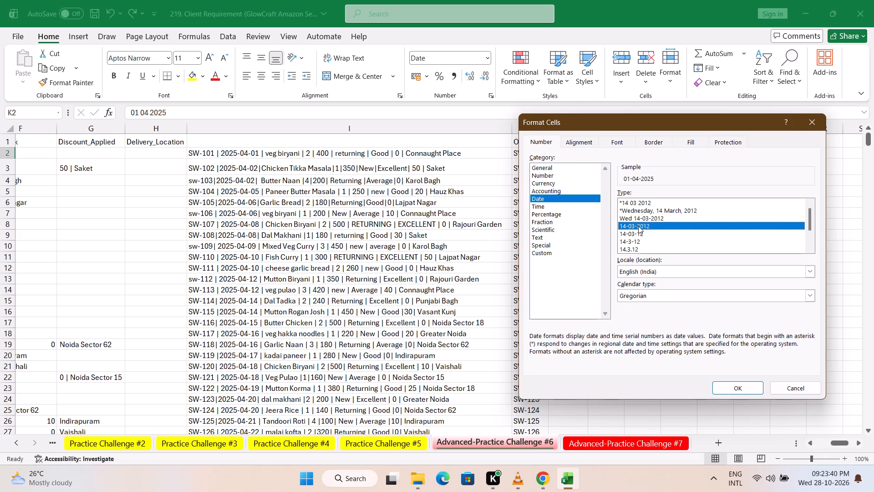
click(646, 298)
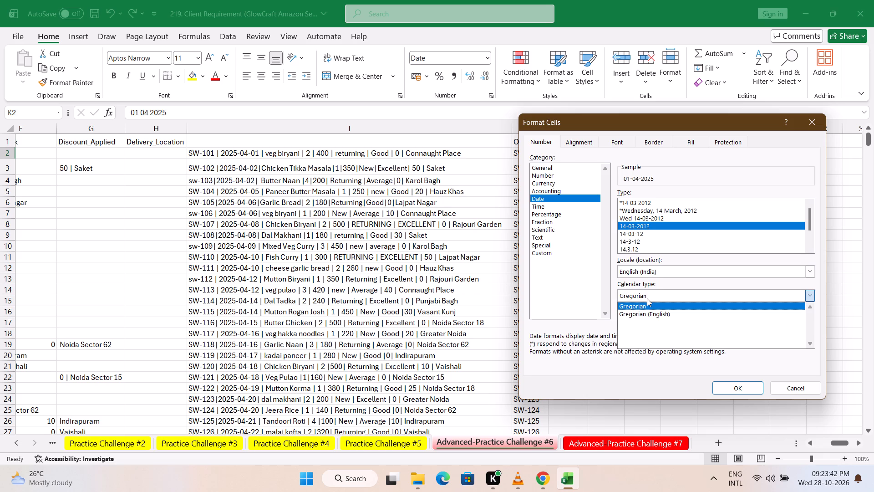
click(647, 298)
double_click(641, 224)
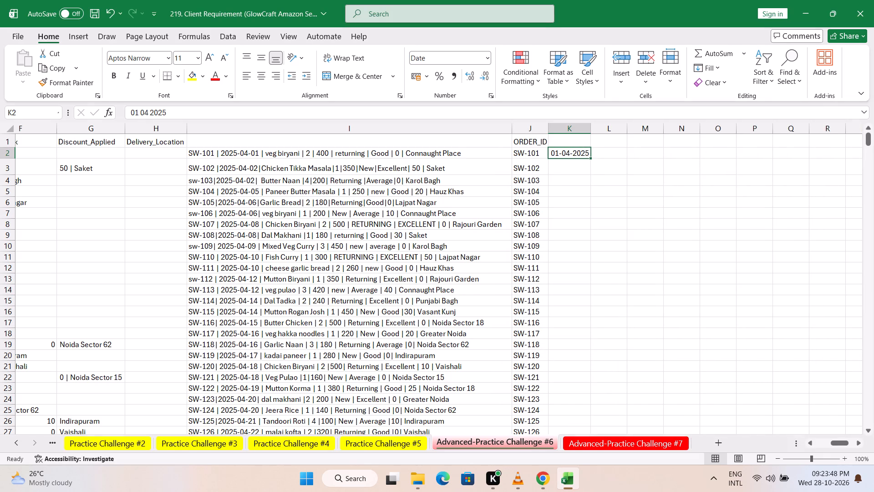
Enter the date 2025-04-02 in cell K3, beside order SW-102.
click(570, 164)
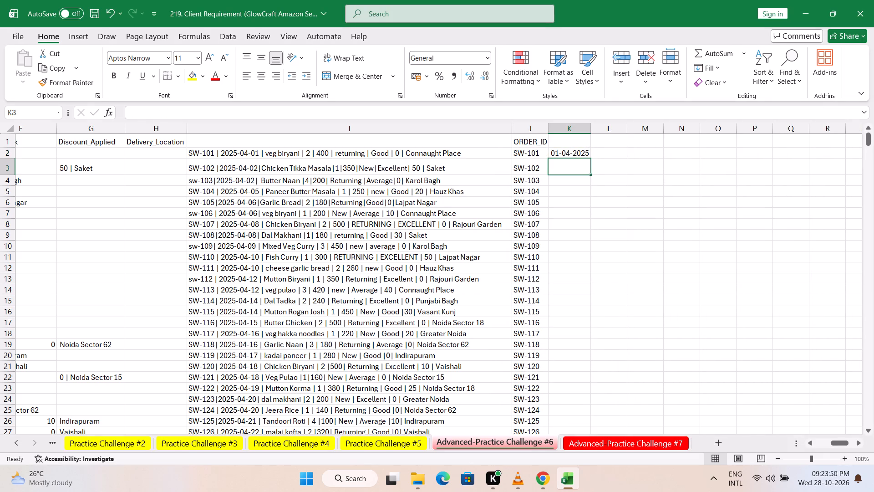
key(2)
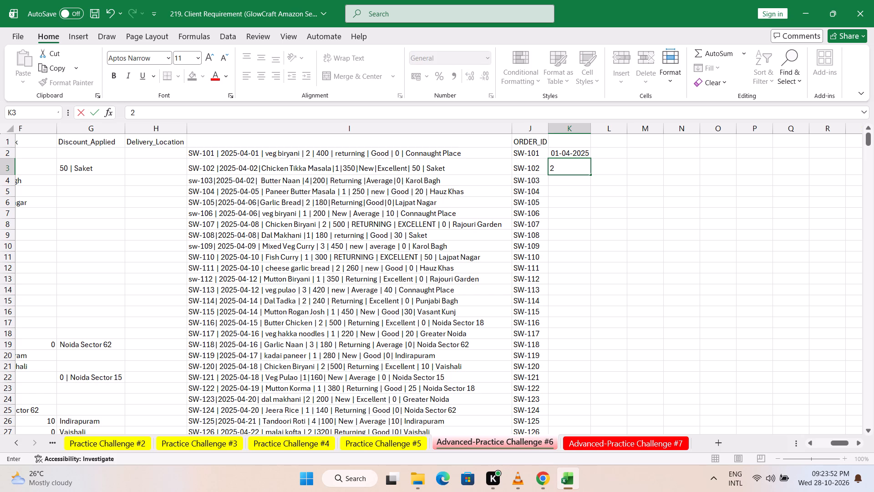
text(02)
text(5-)
text(04-02)
key(Return)
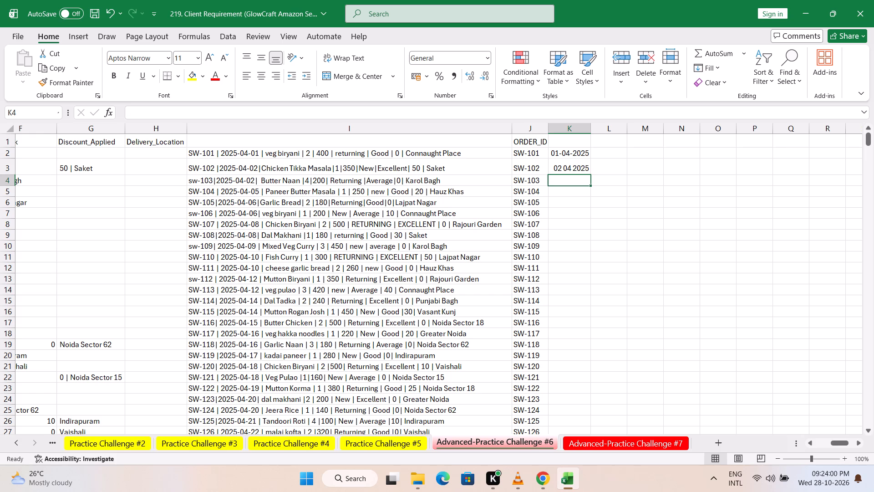
Format the whole of column K as dates with the 14-03-2012 type.
click(573, 130)
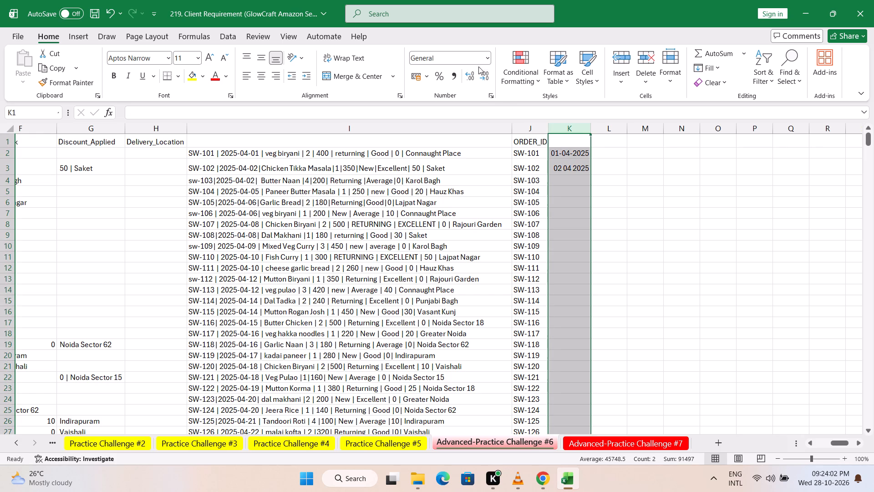
click(488, 58)
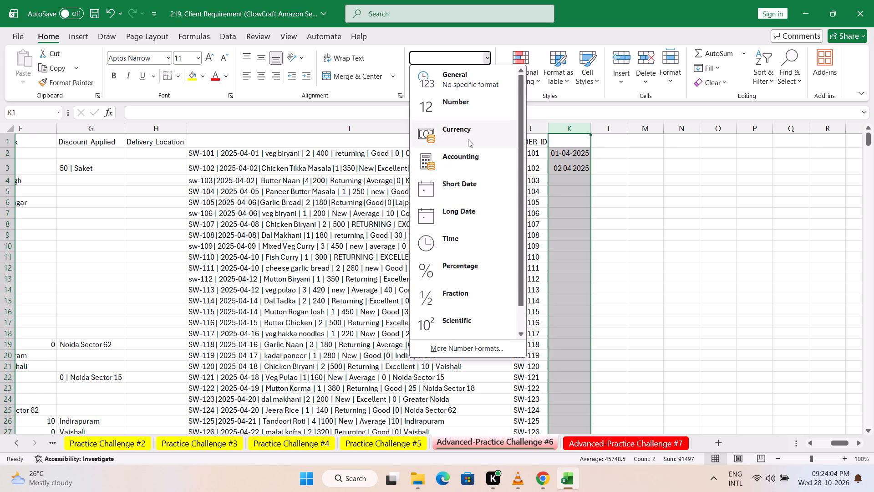
click(467, 191)
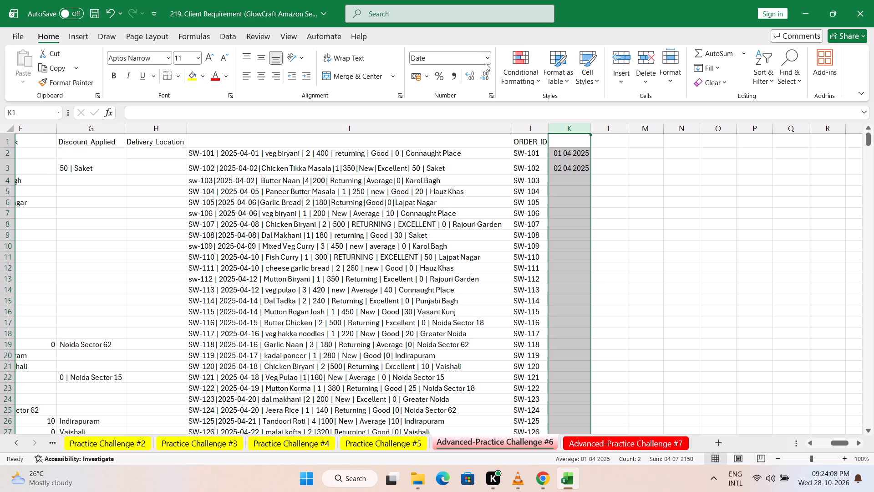
click(489, 56)
click(469, 347)
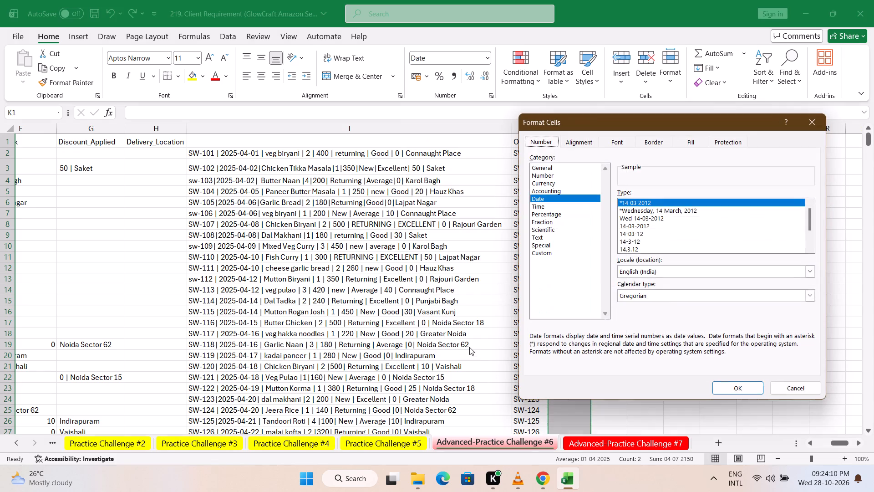
double_click(647, 228)
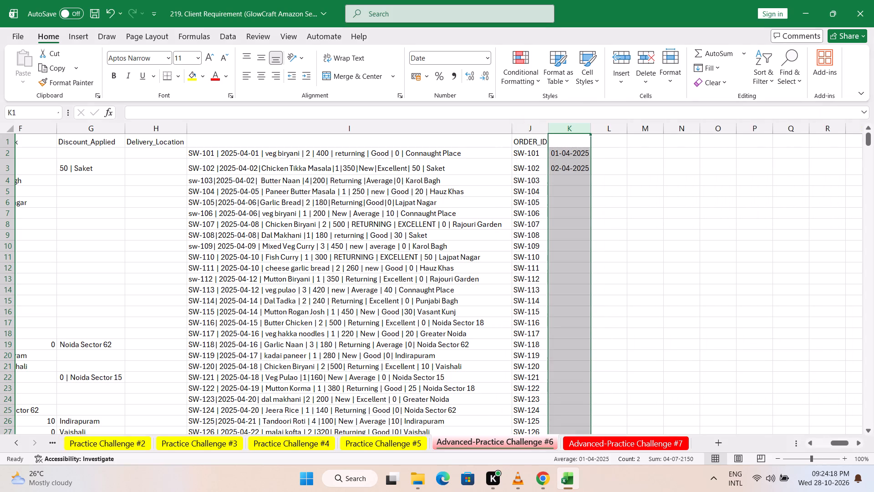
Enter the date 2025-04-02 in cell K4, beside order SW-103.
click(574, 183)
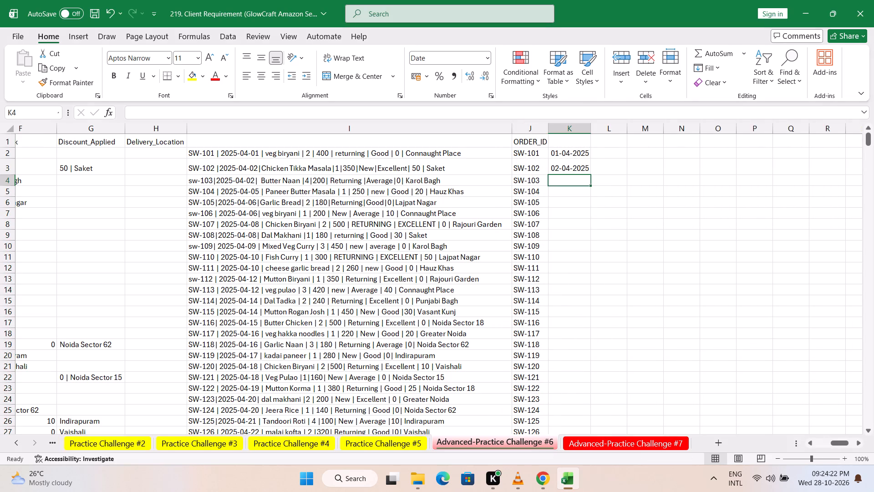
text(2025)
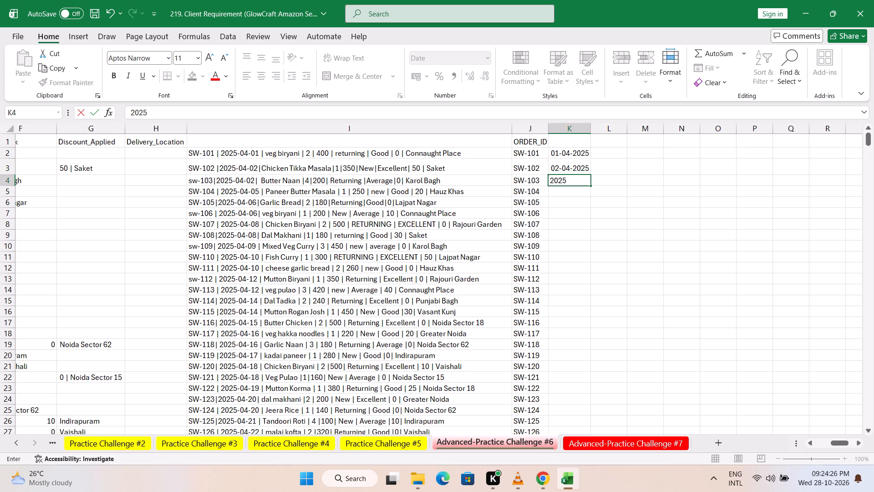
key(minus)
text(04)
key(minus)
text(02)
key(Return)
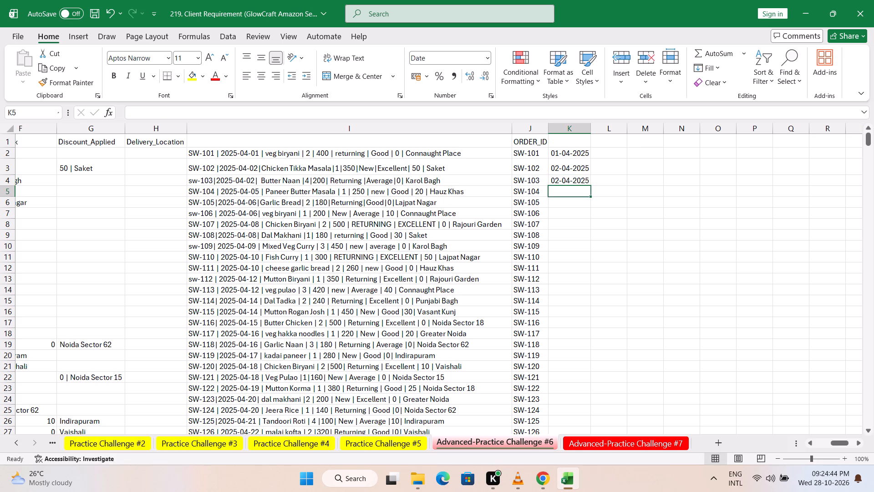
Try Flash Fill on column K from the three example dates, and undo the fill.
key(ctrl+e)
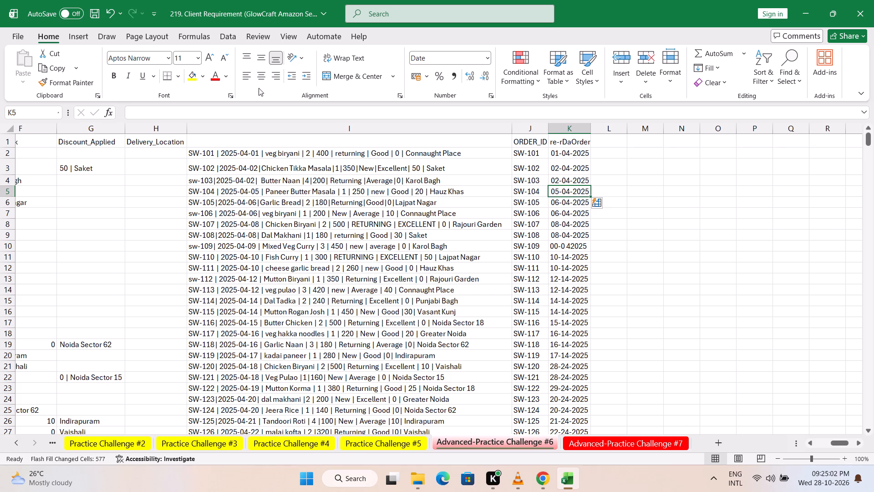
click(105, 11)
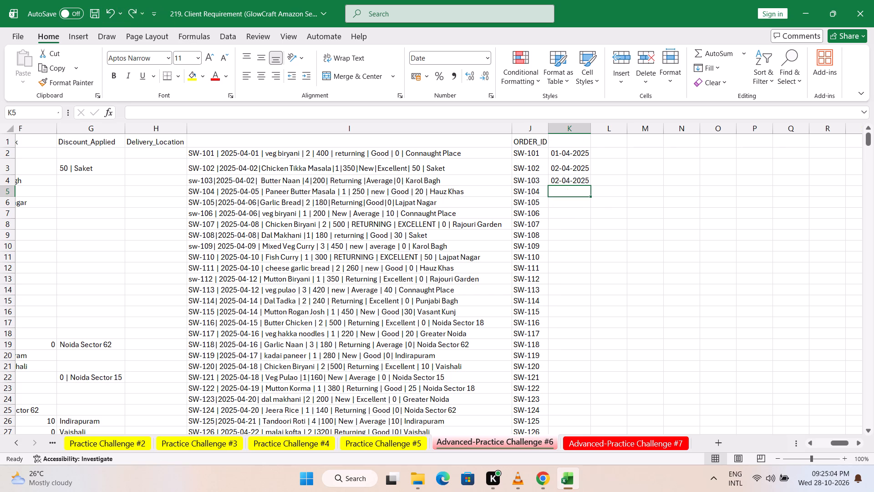
Clear all contents of column K and of the ORDER_ID column J.
click(576, 131)
key(Delete)
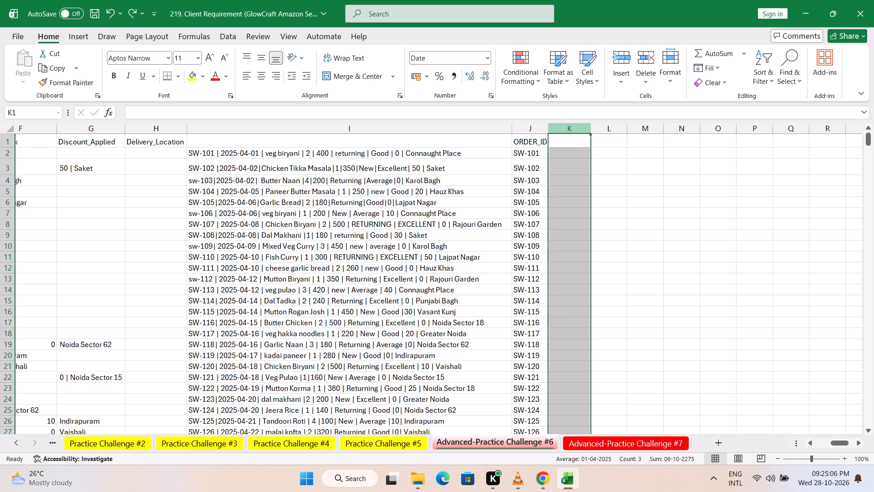
click(532, 133)
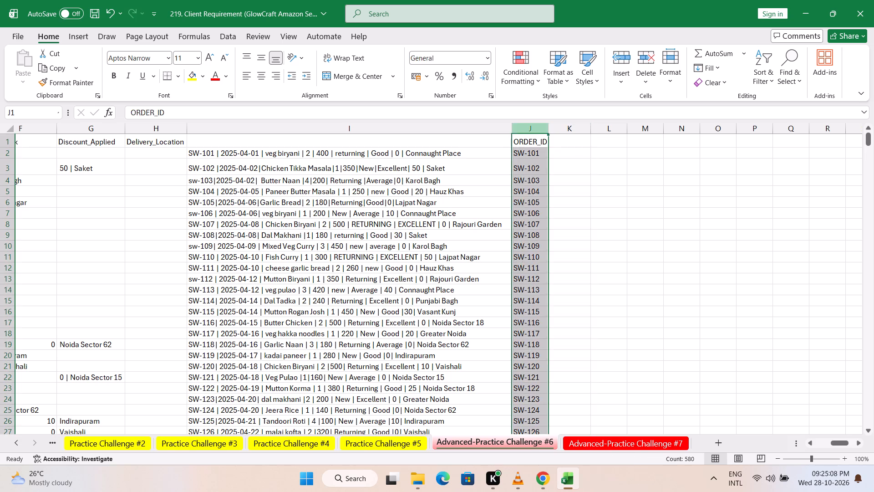
key(Delete)
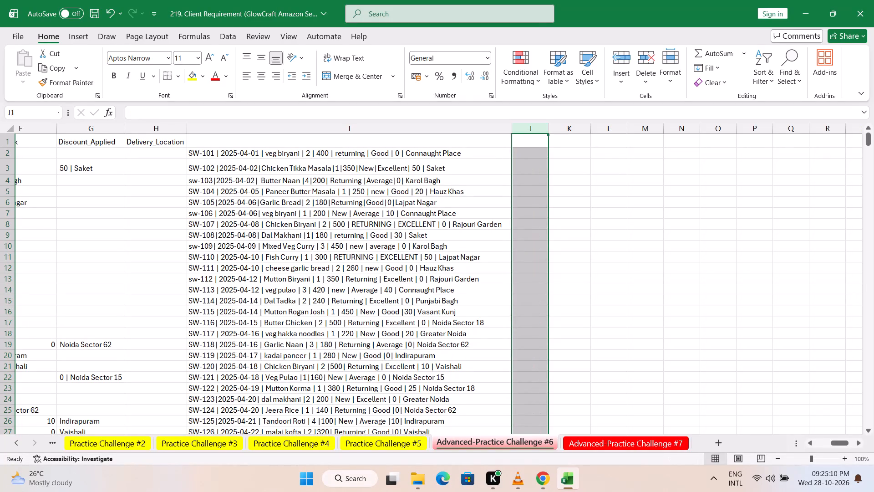
Set up a delimited Text to Columns split of the joined order text in I2:I580, adding the | character as delimiter.
click(453, 155)
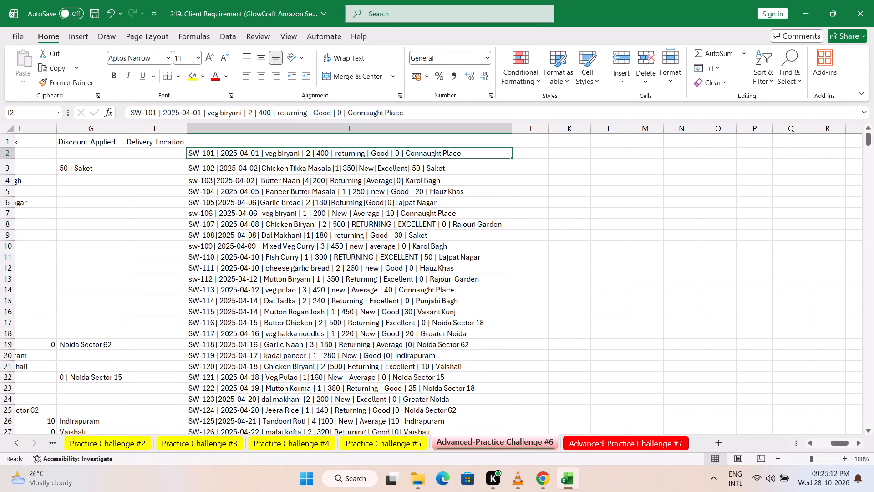
drag(869, 138, 867, 490)
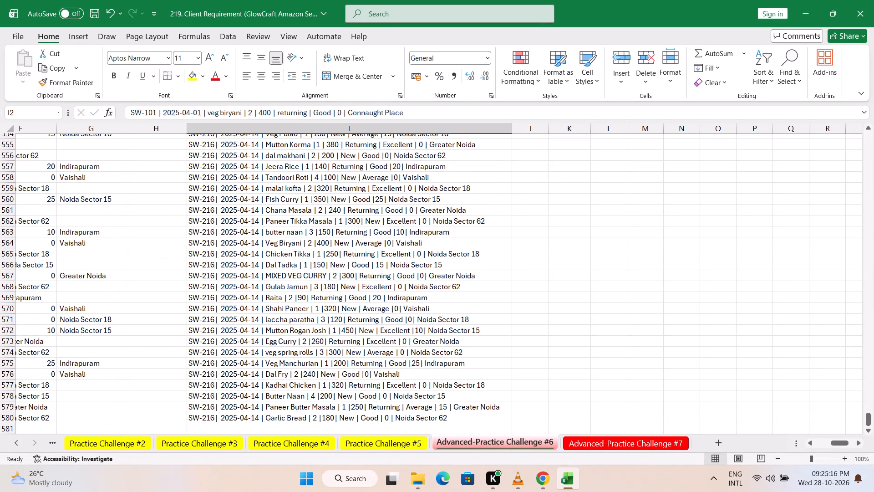
shift+click(299, 421)
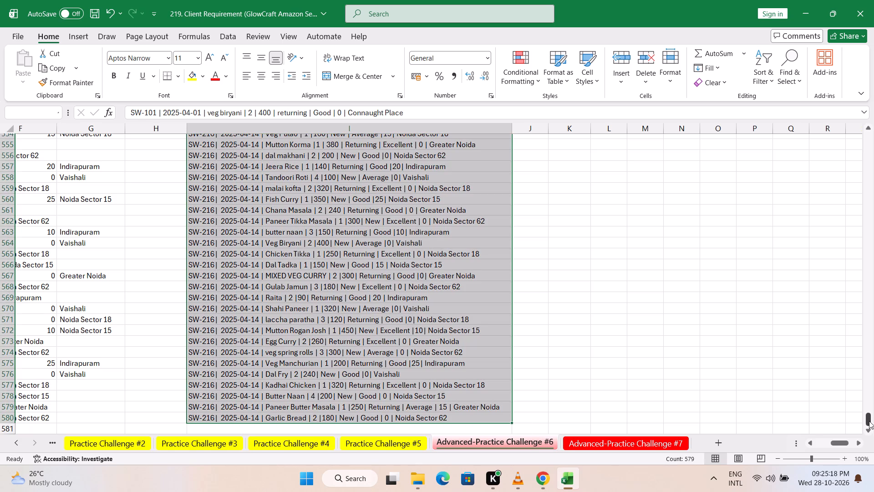
drag(869, 420, 873, 129)
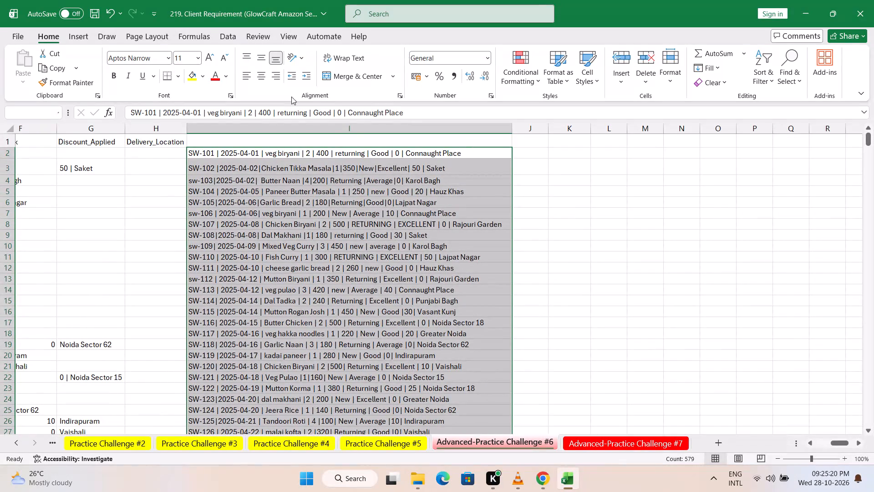
click(229, 36)
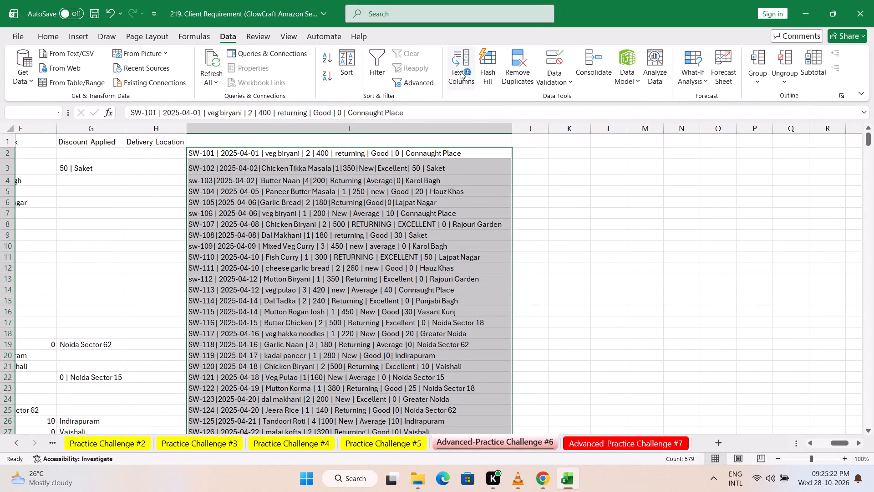
click(458, 72)
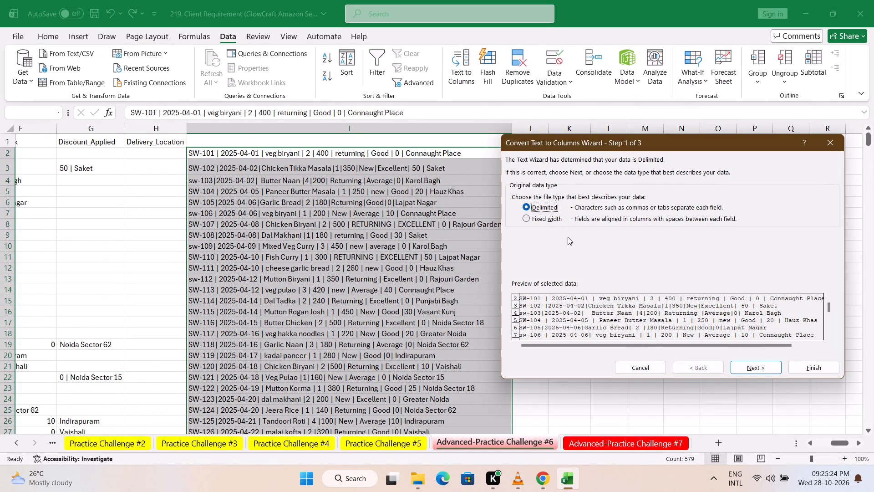
click(752, 371)
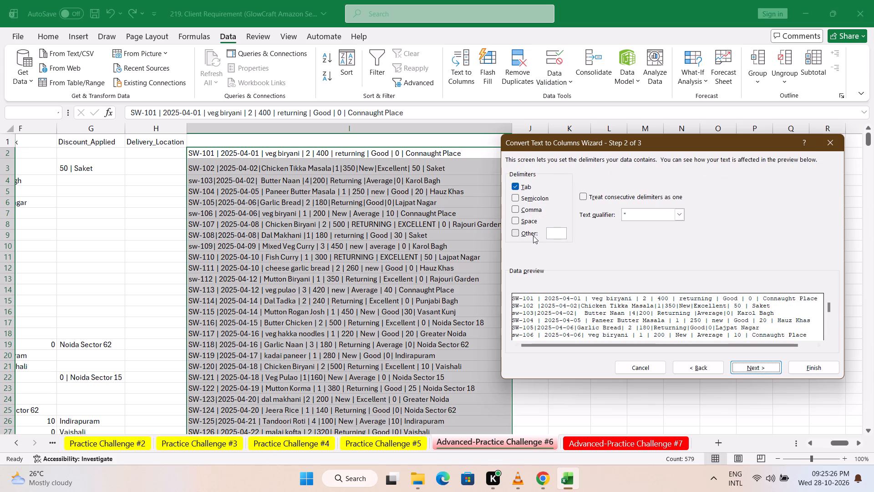
click(553, 231)
key(shift+bar)
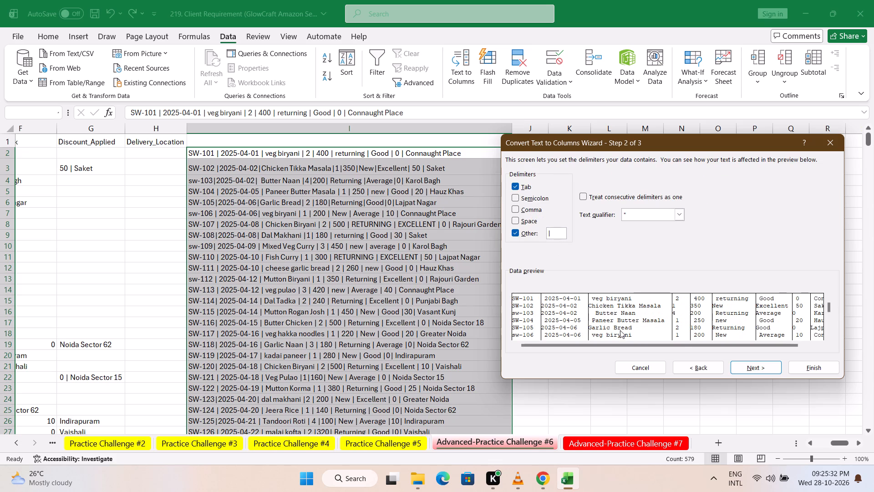
drag(751, 346, 752, 346)
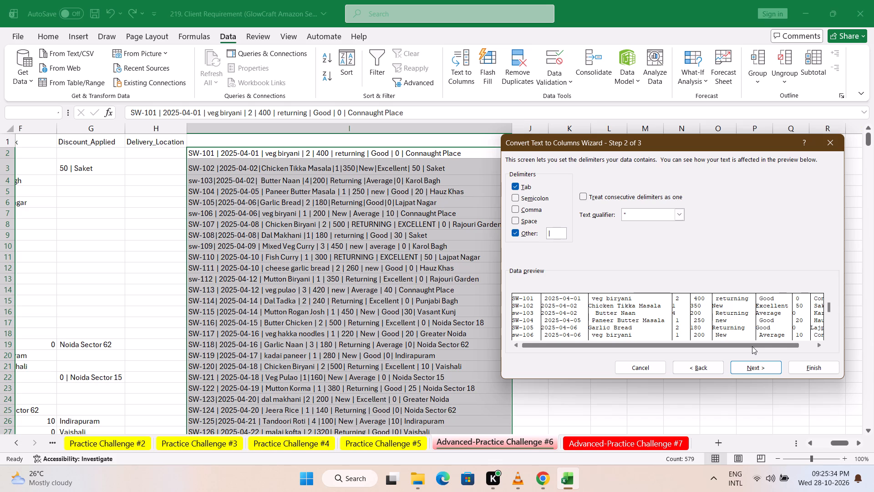
drag(752, 346, 792, 346)
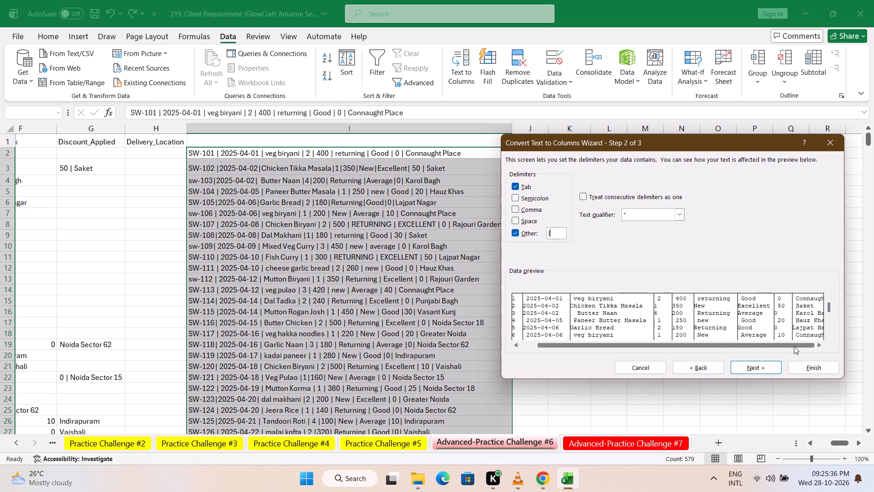
drag(794, 346, 745, 344)
drag(745, 344, 780, 343)
scroll(832, 299, up, 2)
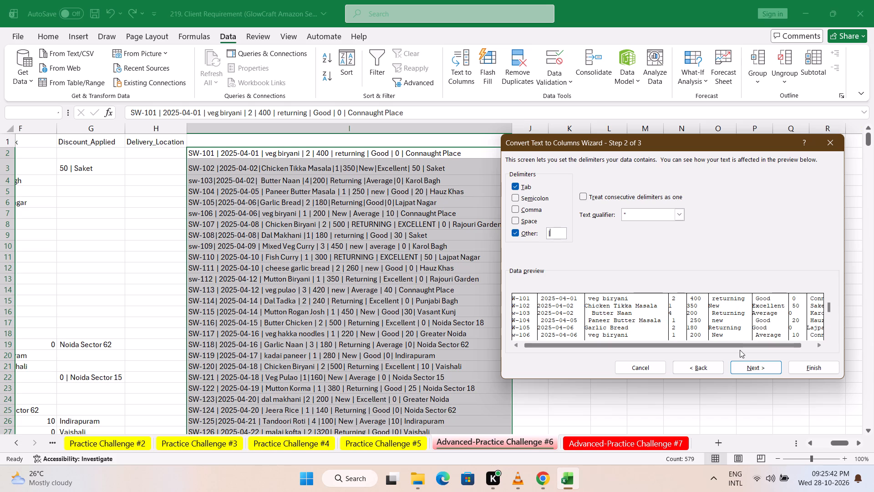
drag(740, 350, 774, 348)
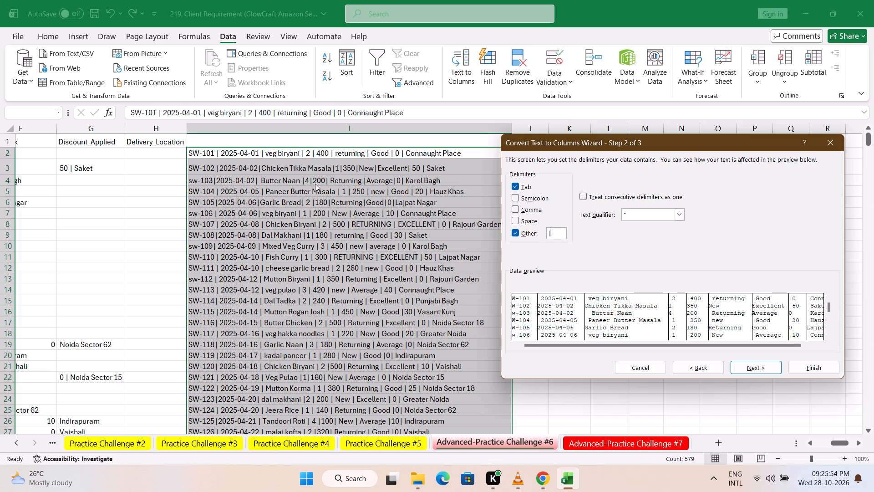
click(618, 298)
Set the split's first column, holding the order IDs, to the YMD date format and complete the split with destination I2.
click(767, 367)
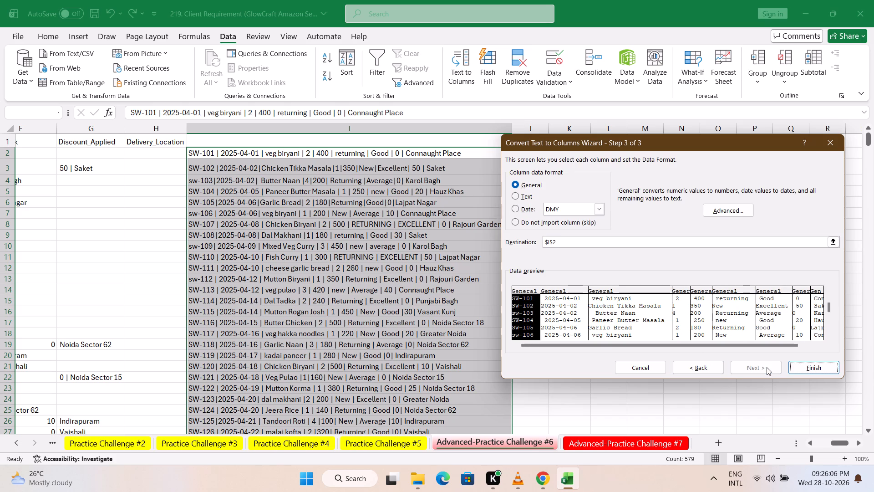
click(598, 209)
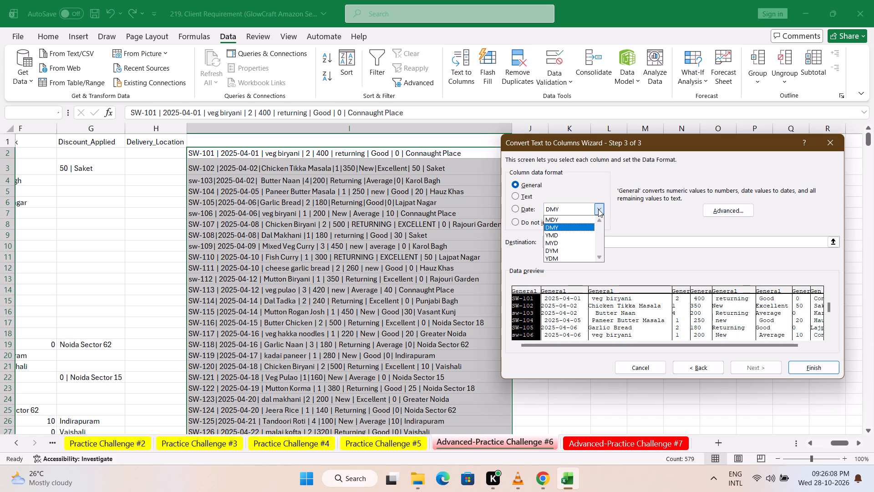
click(598, 209)
click(598, 209)
click(560, 236)
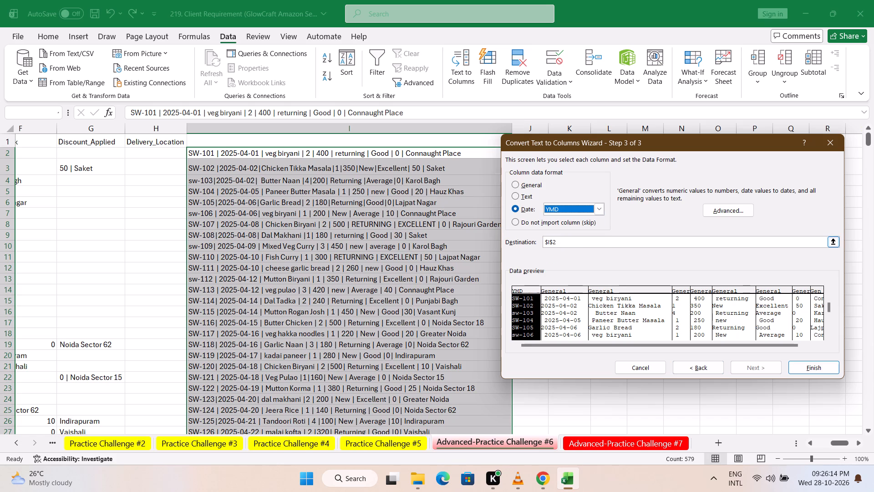
drag(687, 345, 767, 342)
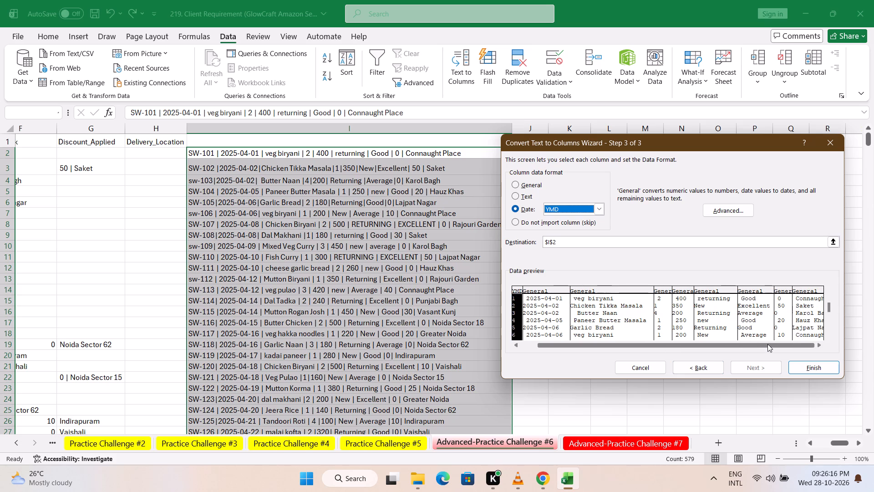
drag(767, 344, 721, 344)
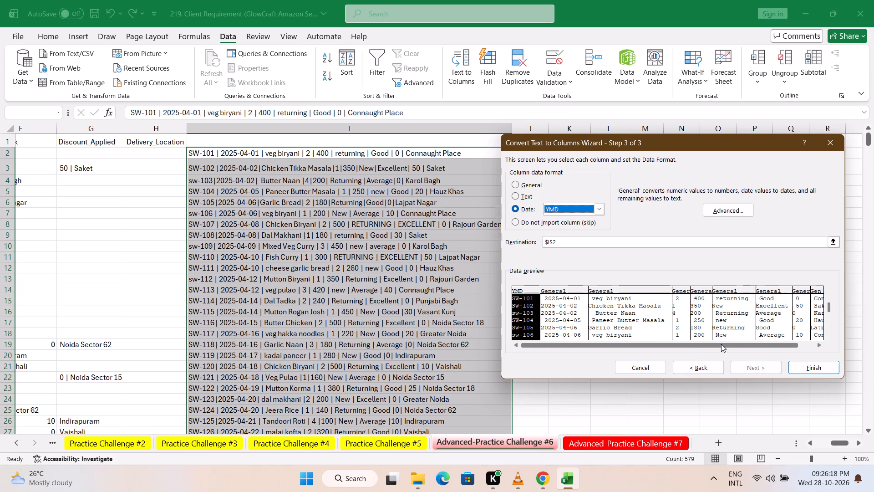
click(800, 367)
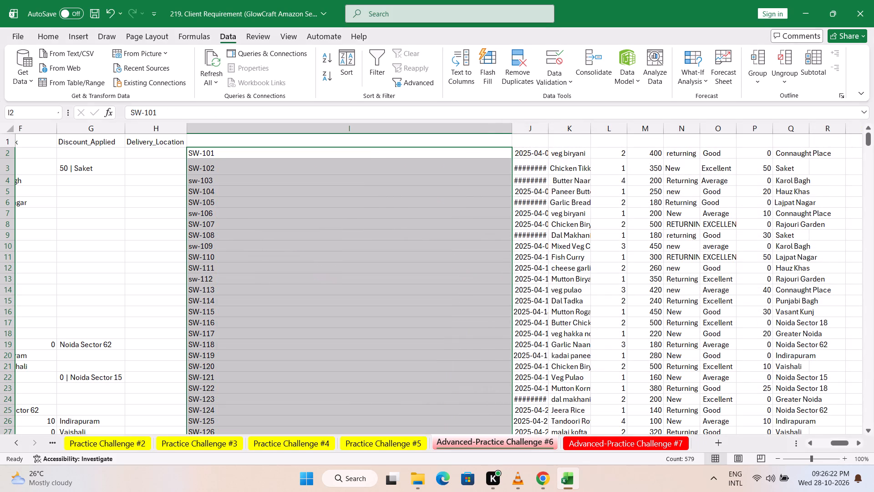
Fit the width of column J to its order dates.
double_click(549, 132)
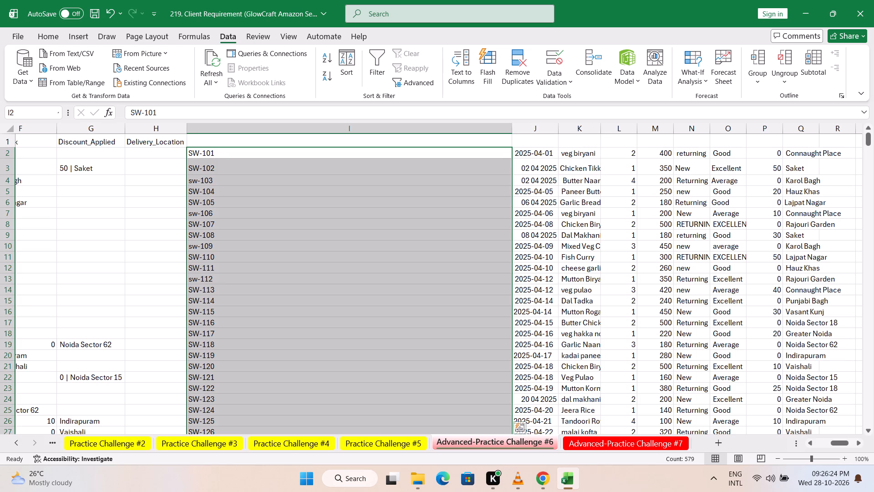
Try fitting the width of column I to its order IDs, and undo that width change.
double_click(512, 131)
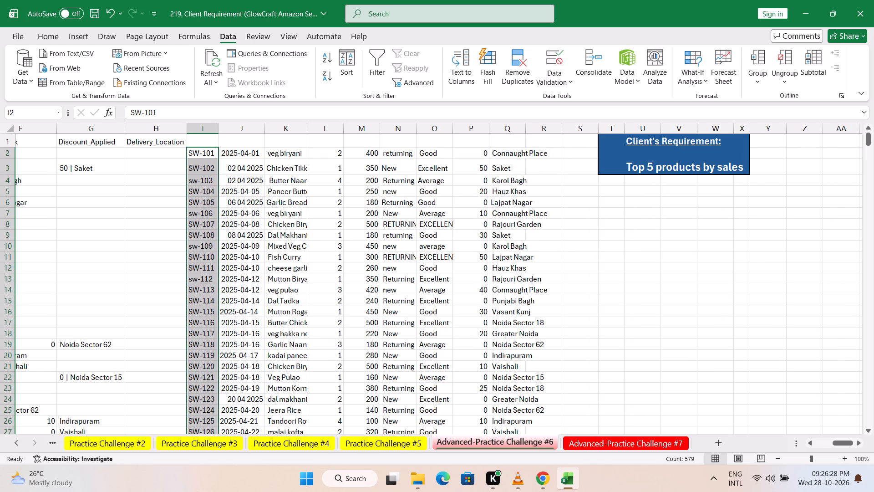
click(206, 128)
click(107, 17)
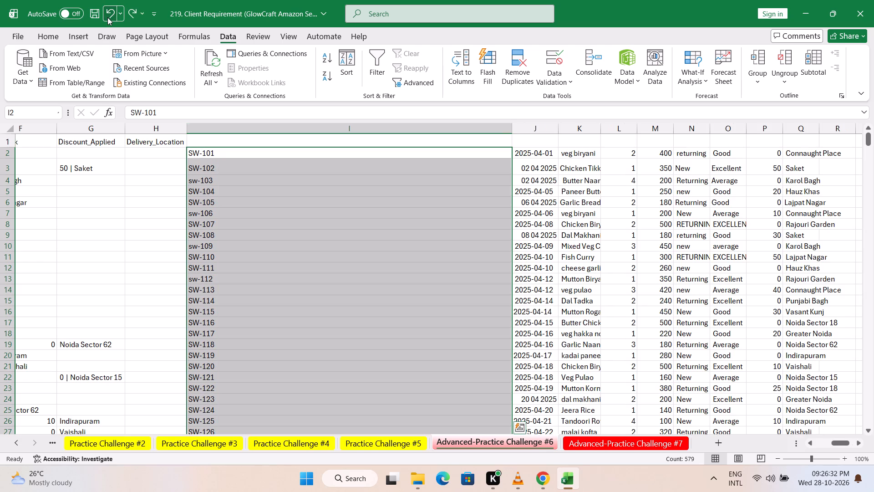
Fit the width of column I to its order IDs.
double_click(513, 129)
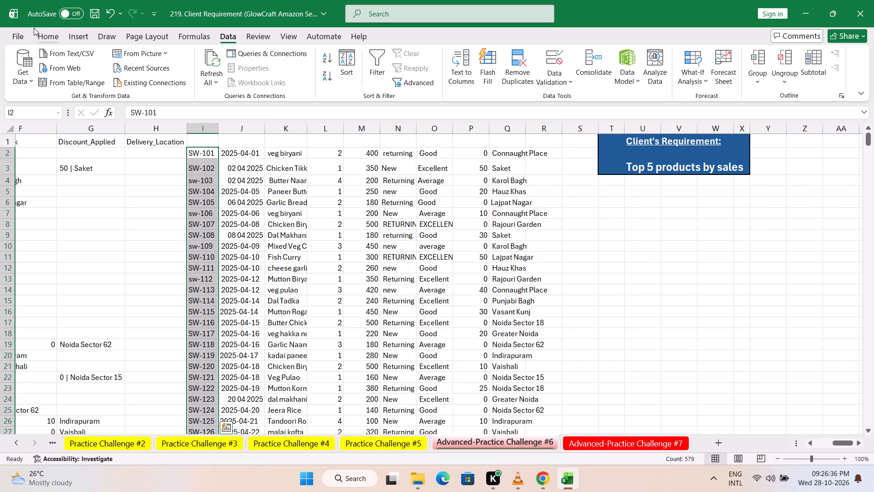
Replace all spaces with nothing in the order IDs in I2:I580.
click(37, 33)
click(793, 82)
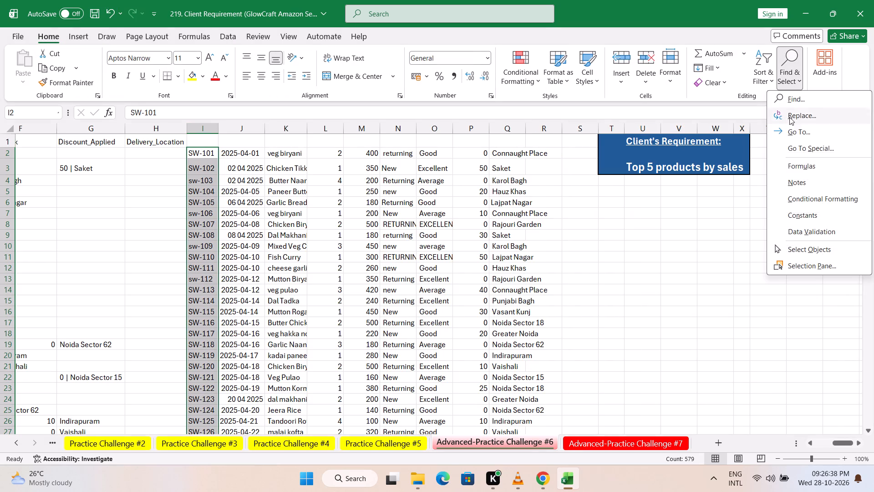
click(794, 117)
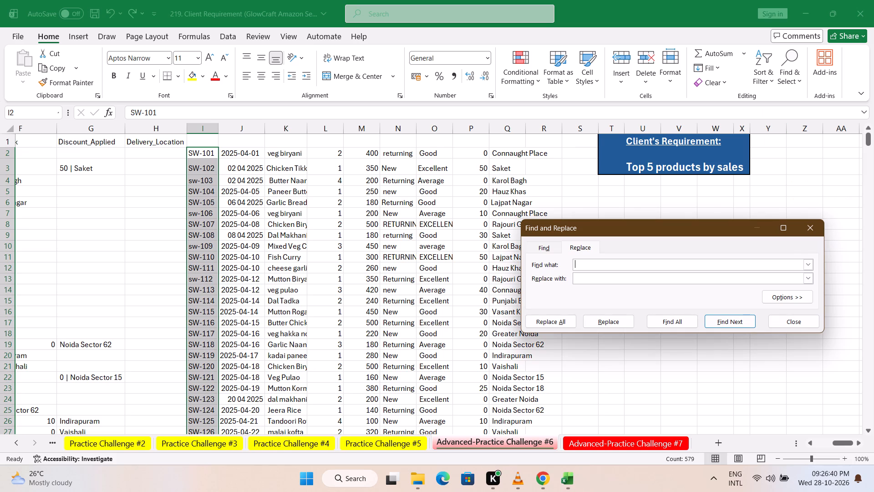
click(600, 268)
click(586, 263)
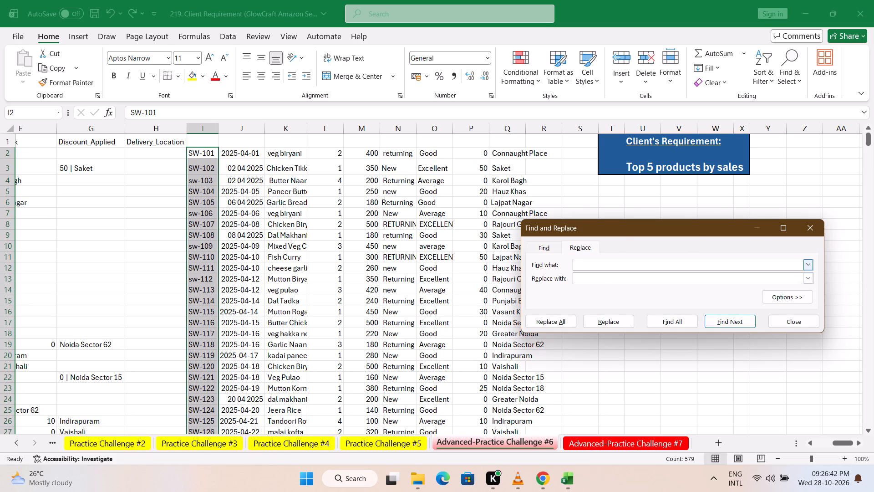
drag(627, 229, 628, 238)
click(579, 274)
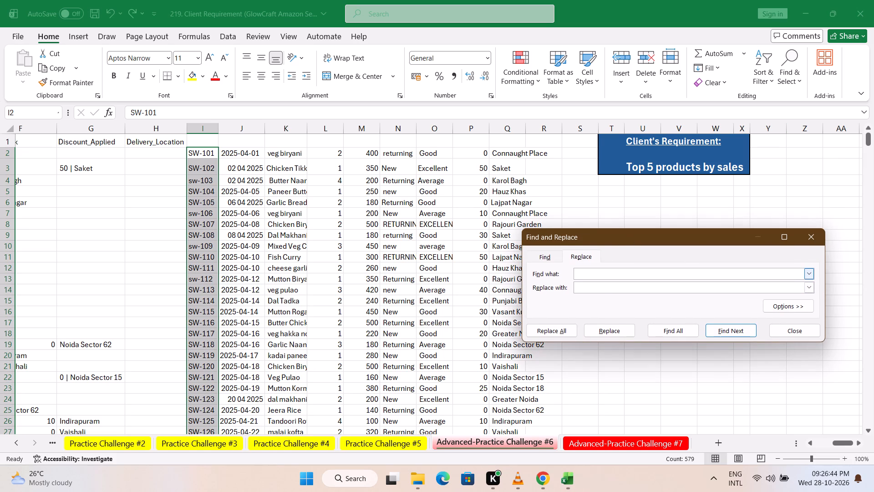
key(space)
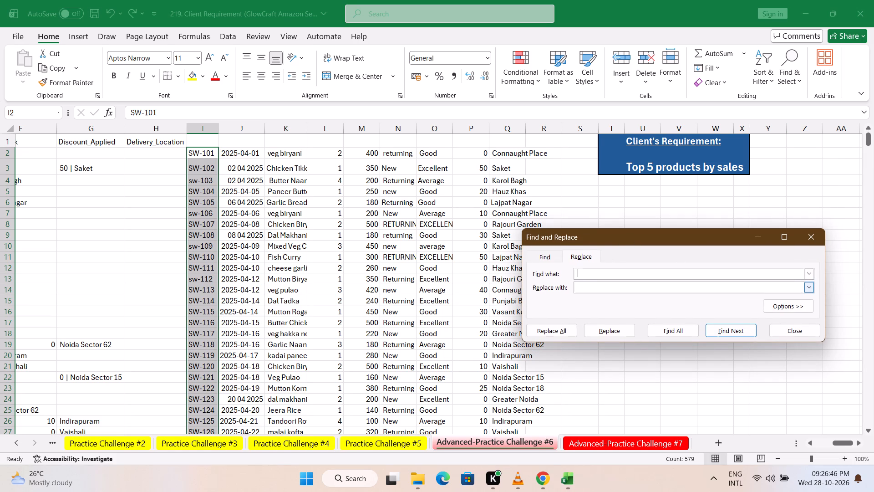
click(584, 285)
click(570, 330)
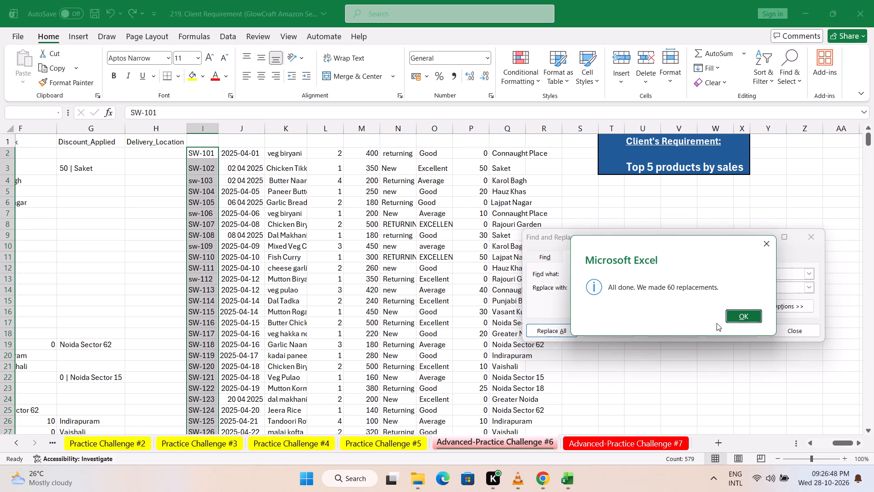
click(746, 315)
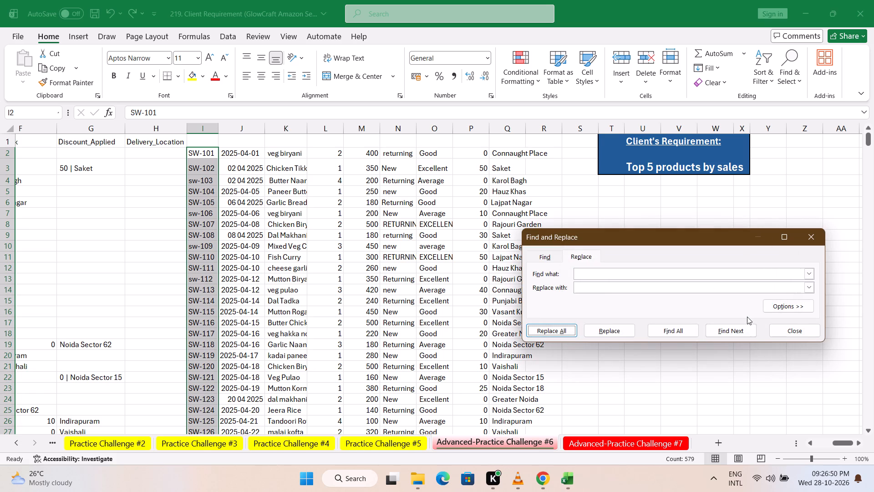
click(793, 333)
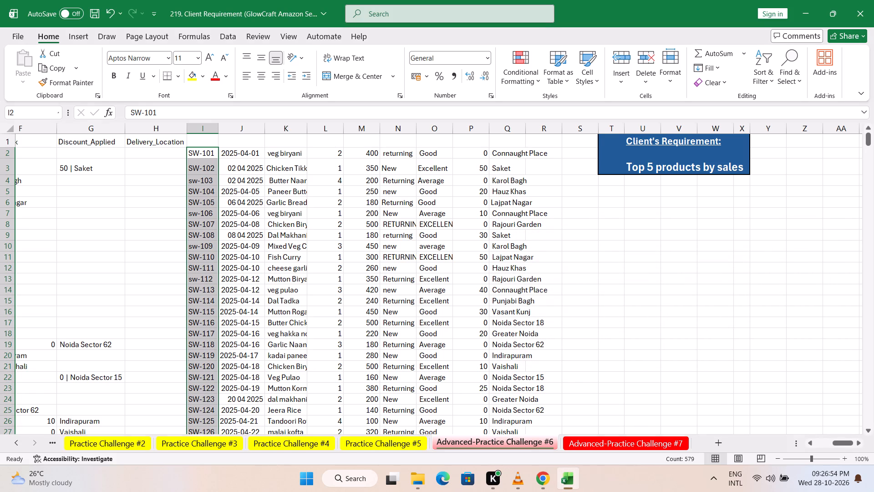
Left-align the order IDs in I2:I580 and autofit their row heights.
click(247, 78)
click(670, 84)
click(686, 131)
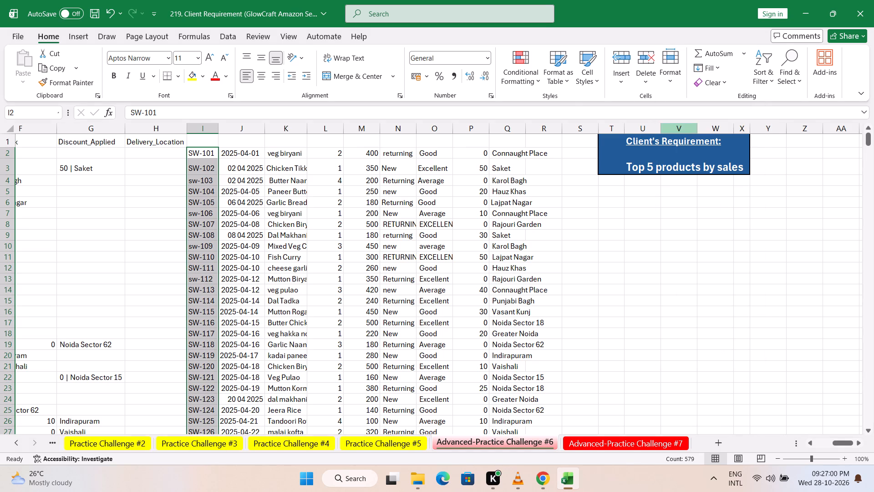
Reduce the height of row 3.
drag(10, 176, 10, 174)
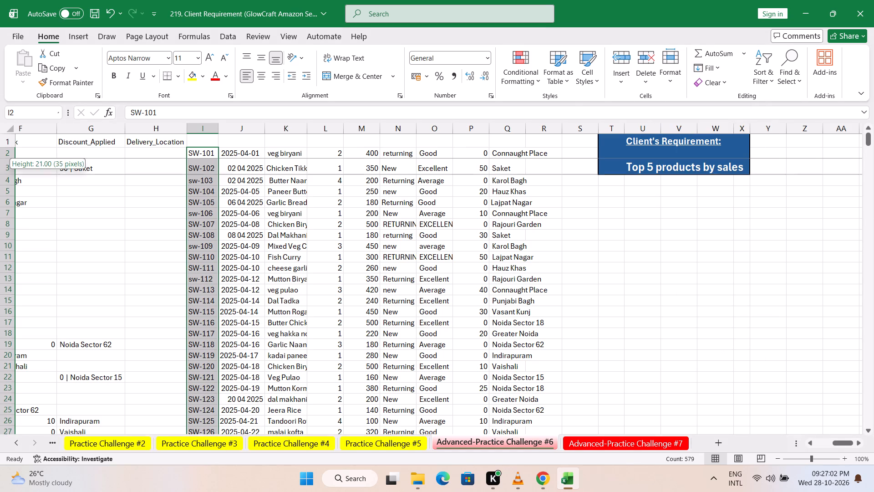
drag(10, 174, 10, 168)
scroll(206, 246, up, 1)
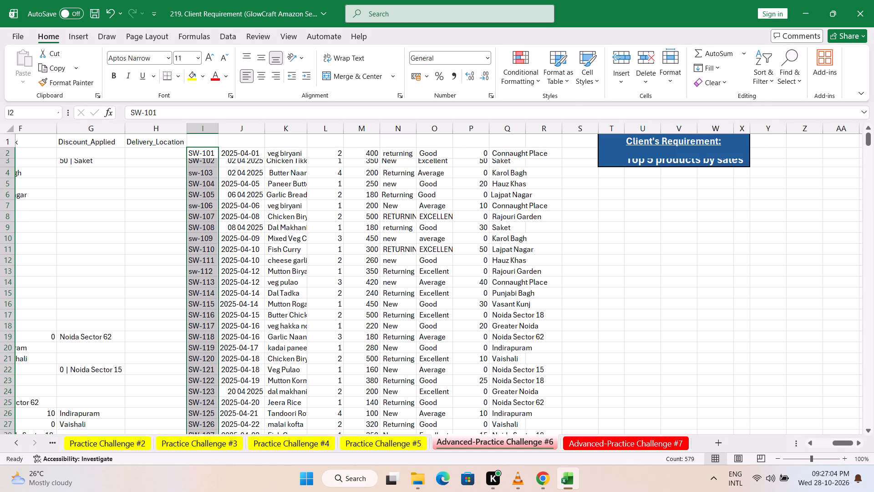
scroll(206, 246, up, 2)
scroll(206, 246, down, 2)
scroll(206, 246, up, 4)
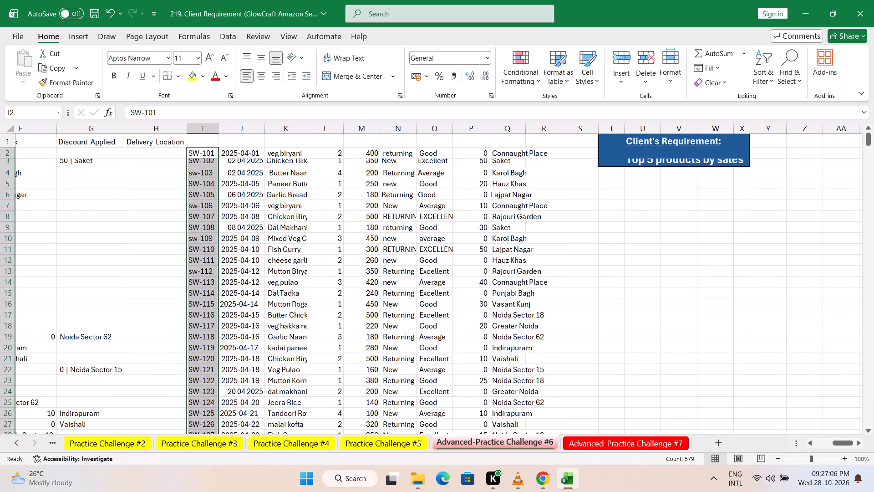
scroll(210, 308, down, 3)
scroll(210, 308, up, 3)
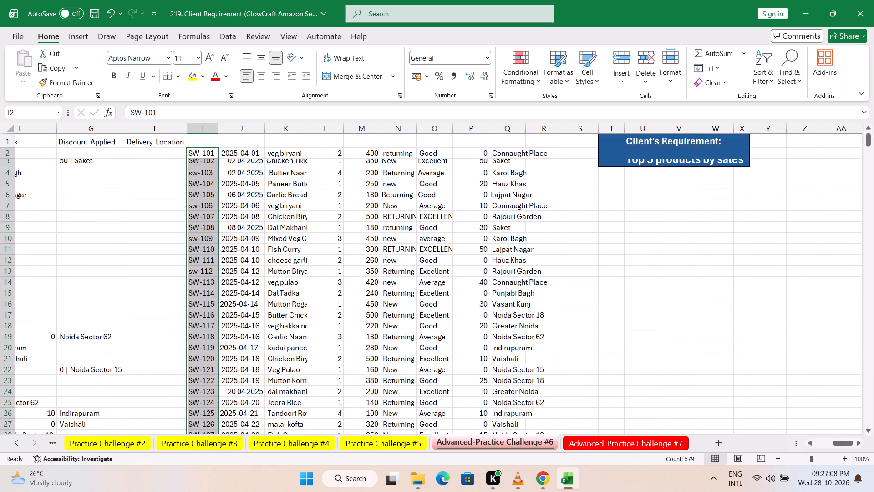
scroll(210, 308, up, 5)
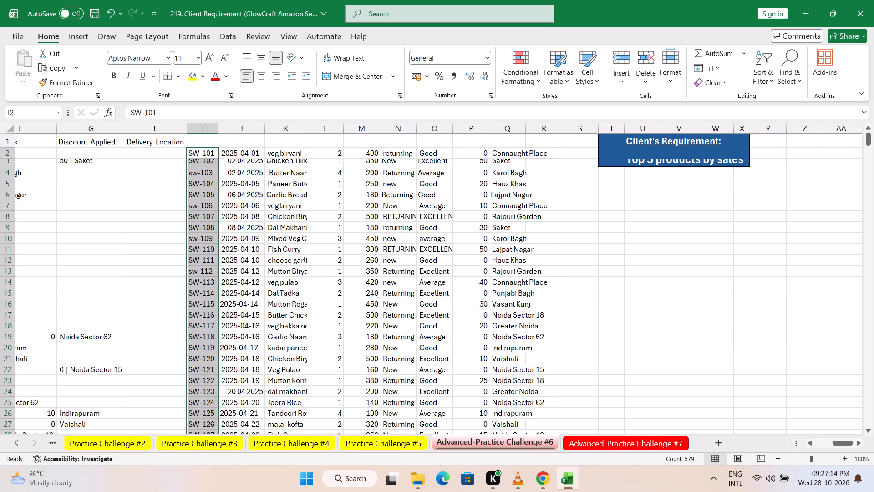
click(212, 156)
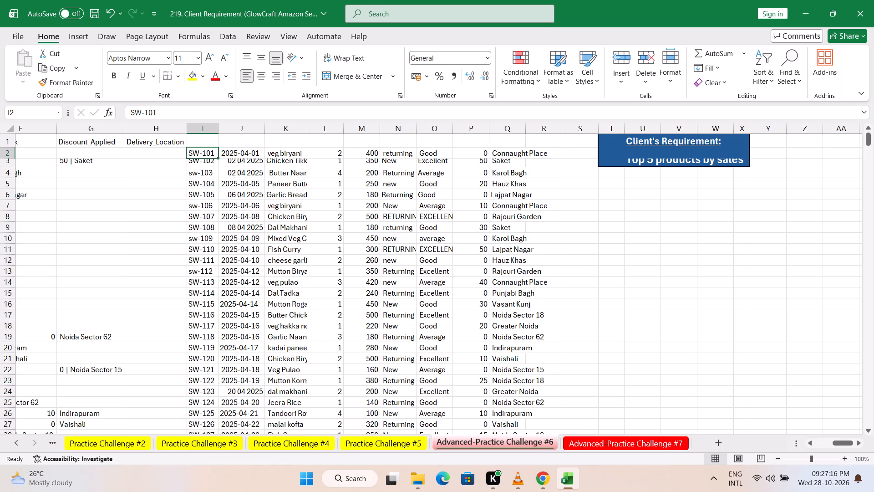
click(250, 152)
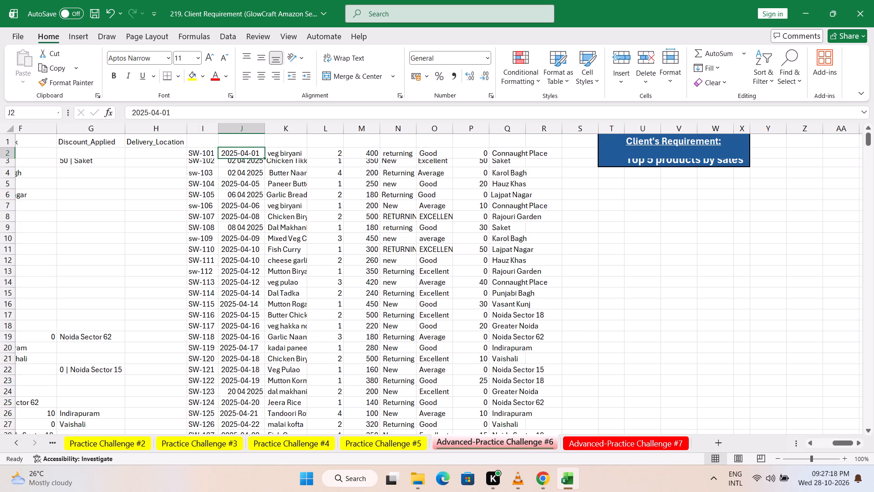
Autofit the row heights and column widths of the split order data in I2:R580.
click(193, 155)
drag(870, 139, 870, 180)
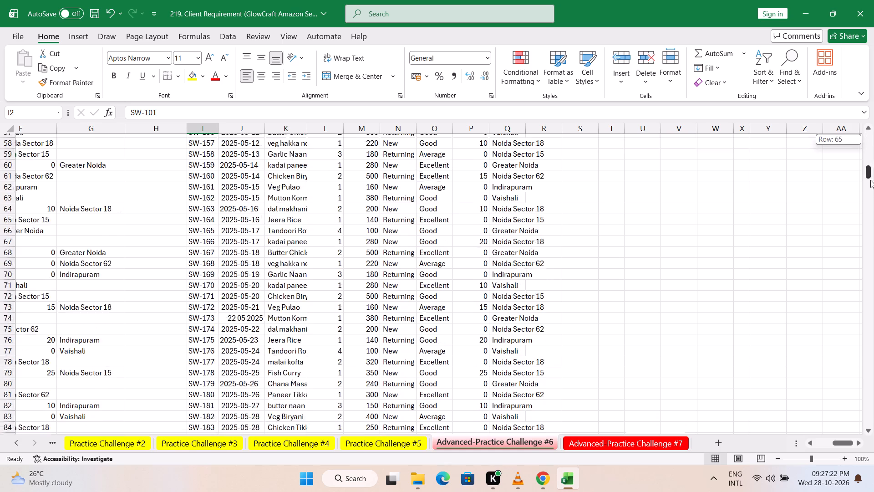
drag(870, 180, 873, 441)
shift+click(545, 420)
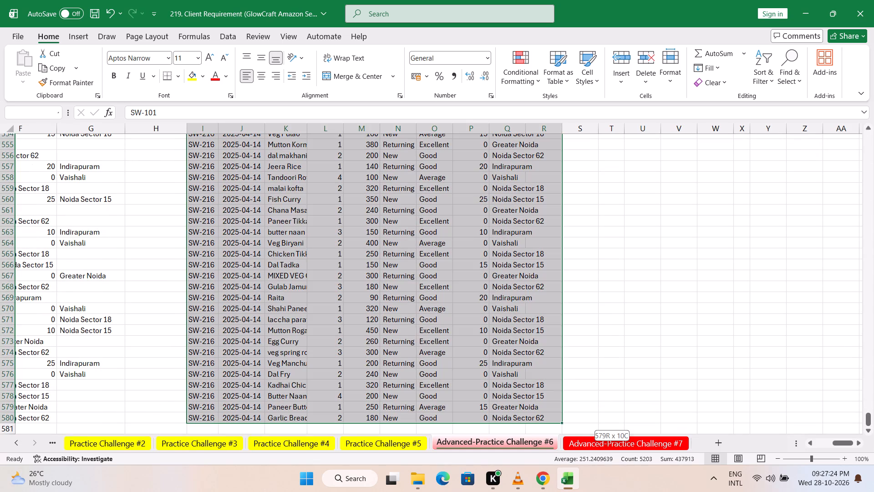
drag(869, 420, 873, 167)
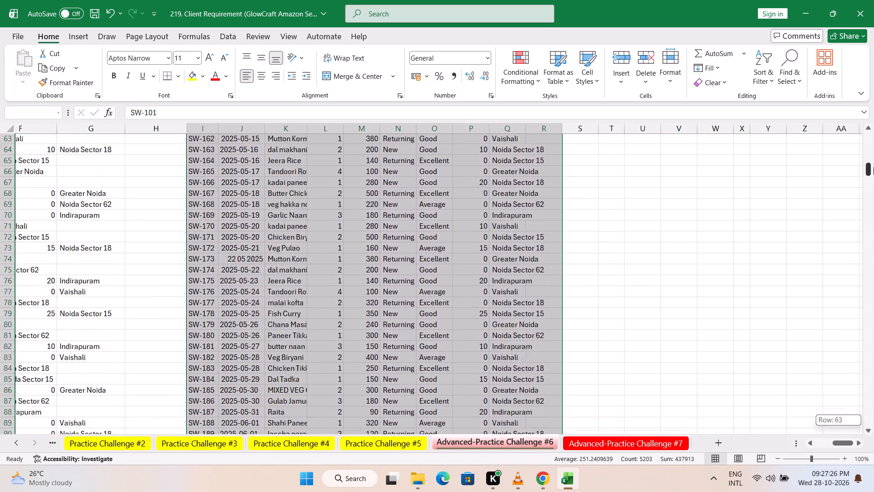
drag(873, 167, 873, 133)
click(676, 79)
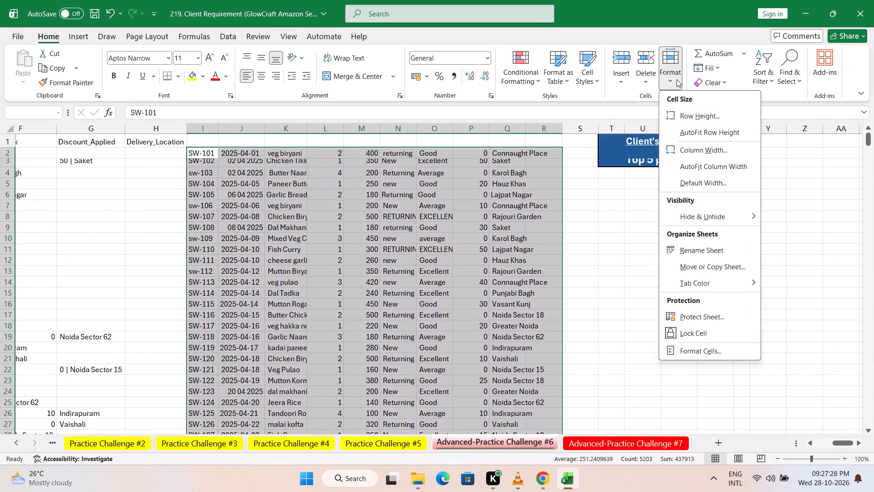
click(690, 133)
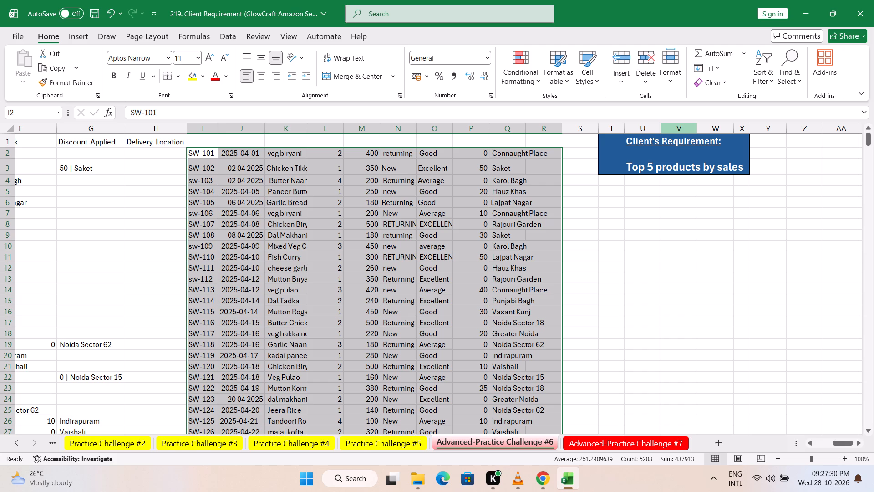
click(667, 78)
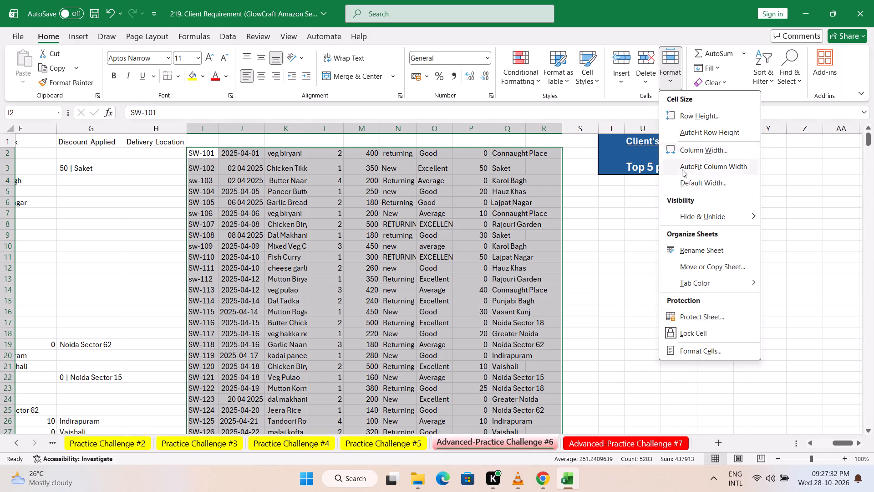
click(686, 164)
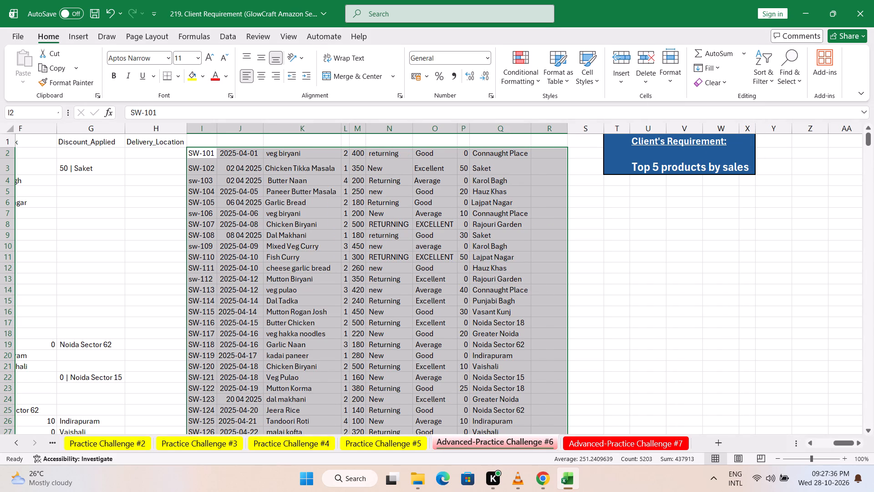
Format the order dates in column J with the Date type 2012-03-14.
click(238, 326)
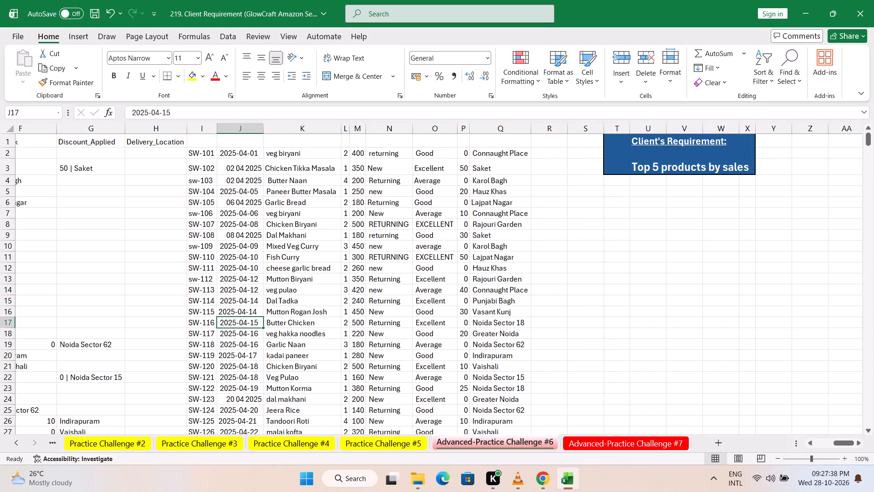
click(240, 130)
click(487, 60)
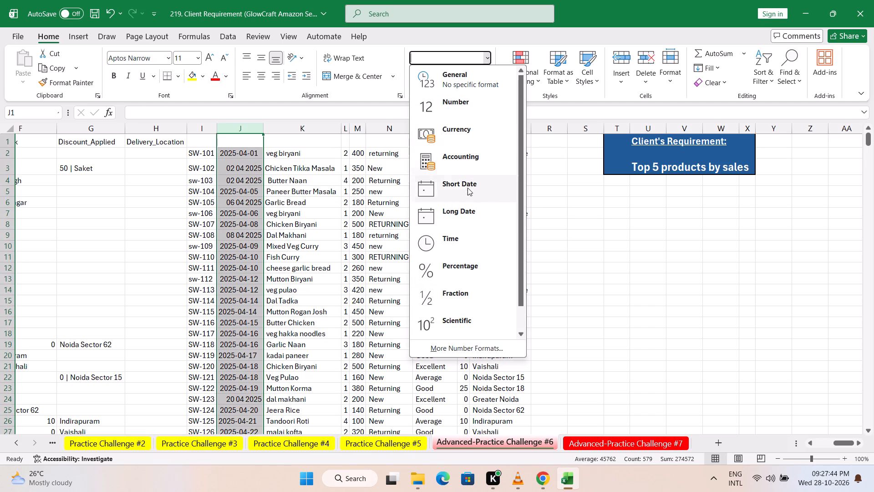
click(467, 195)
click(492, 60)
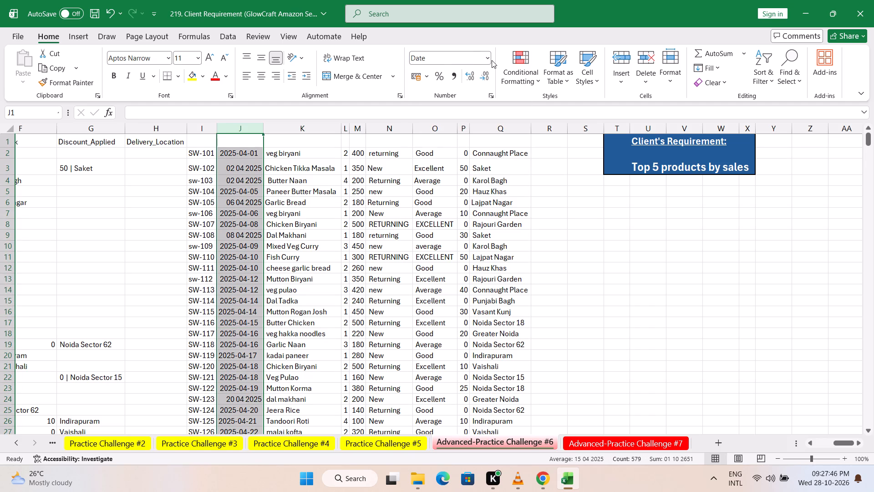
click(489, 60)
click(464, 347)
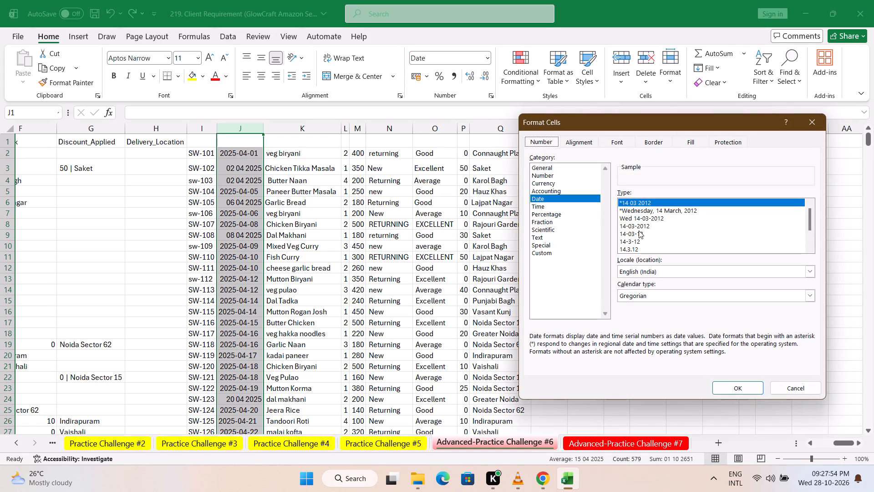
scroll(666, 229, down, 3)
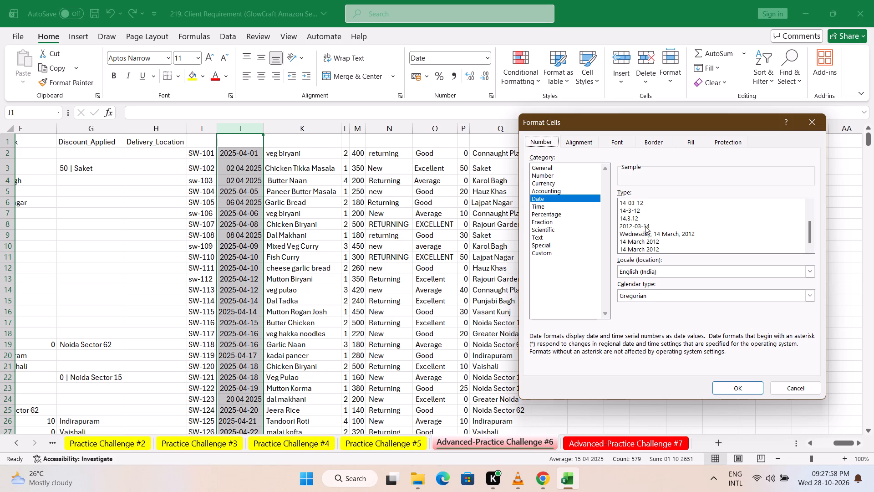
click(645, 226)
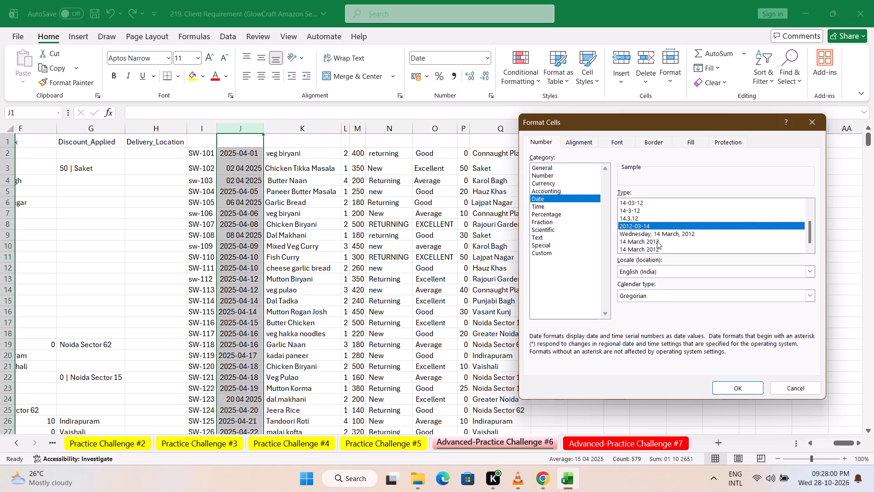
double_click(637, 225)
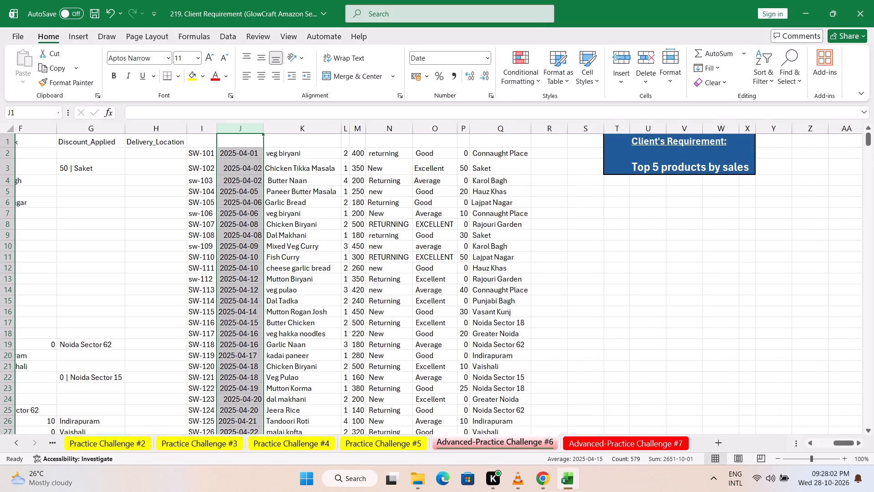
Insert a blank column K between the order dates and the product names.
right_click(298, 130)
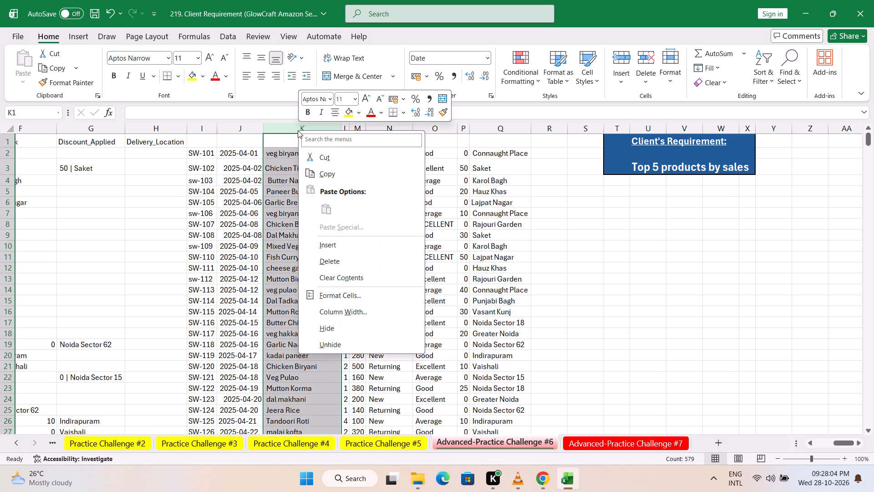
click(317, 243)
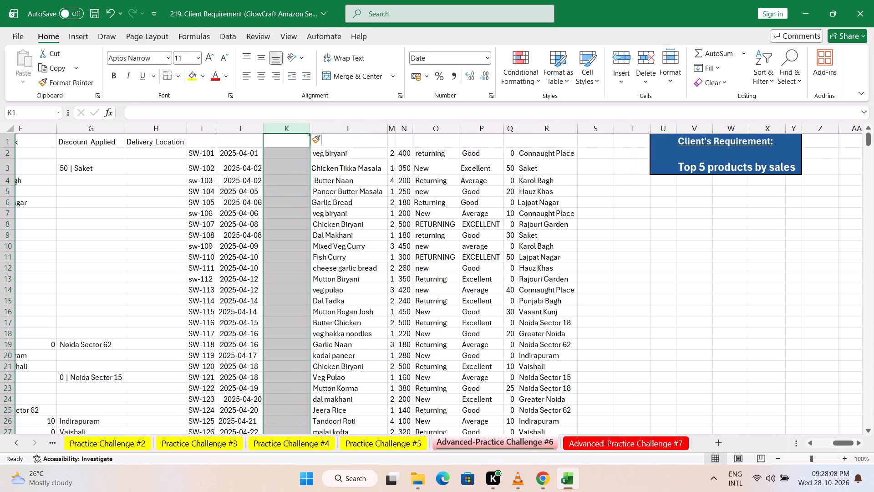
Replace all spaces in the order dates of column J with nothing.
click(245, 132)
click(789, 81)
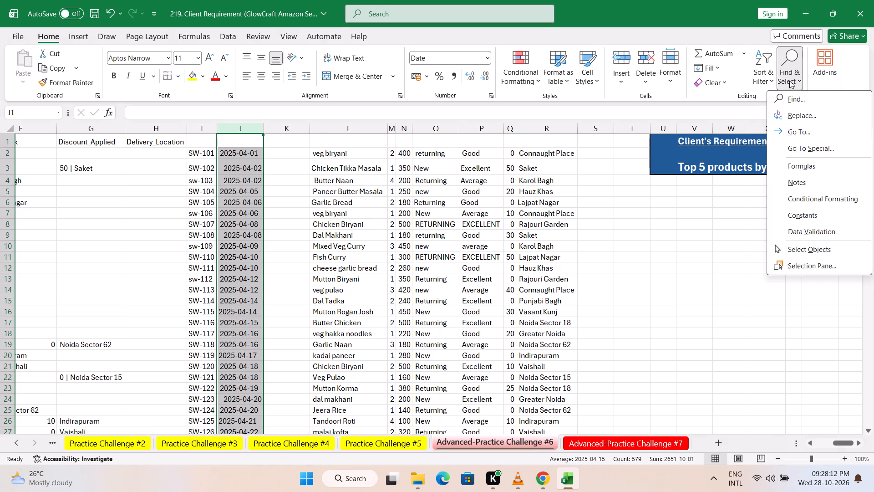
click(798, 116)
click(594, 283)
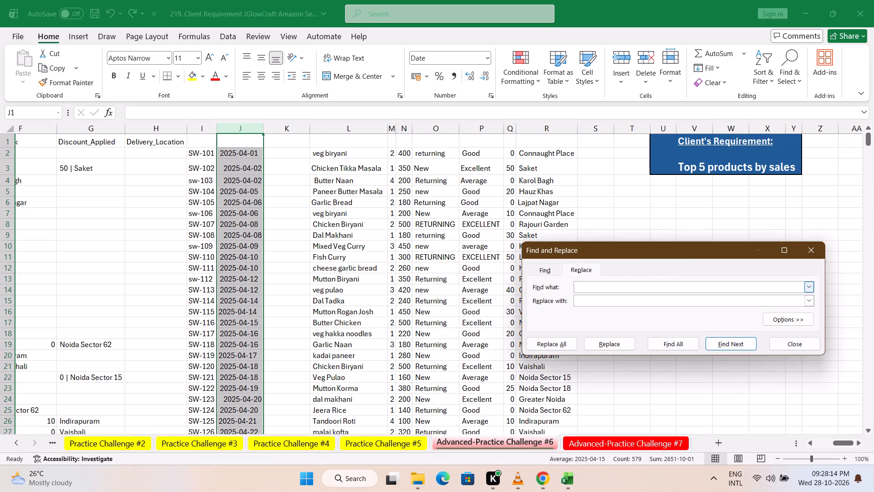
key(BackSpace)
key(space)
click(584, 300)
click(556, 345)
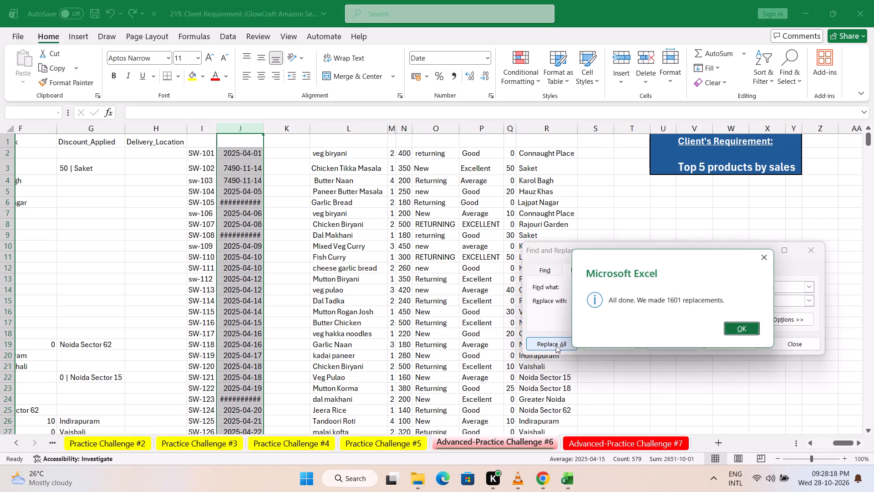
click(734, 329)
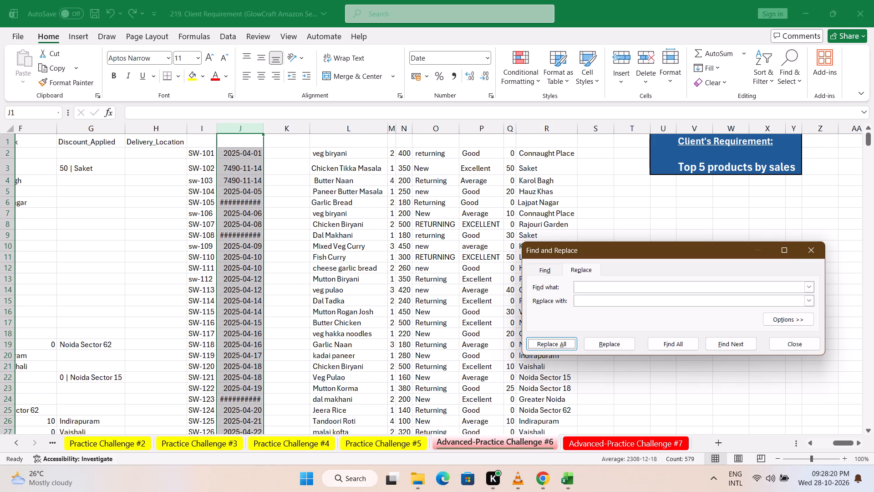
Autofit the width of column J and inspect the order date in J6.
double_click(264, 133)
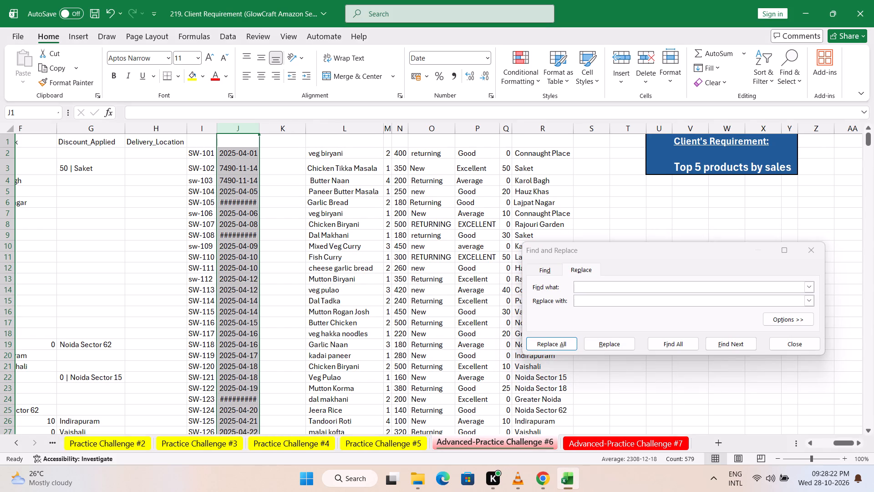
double_click(260, 131)
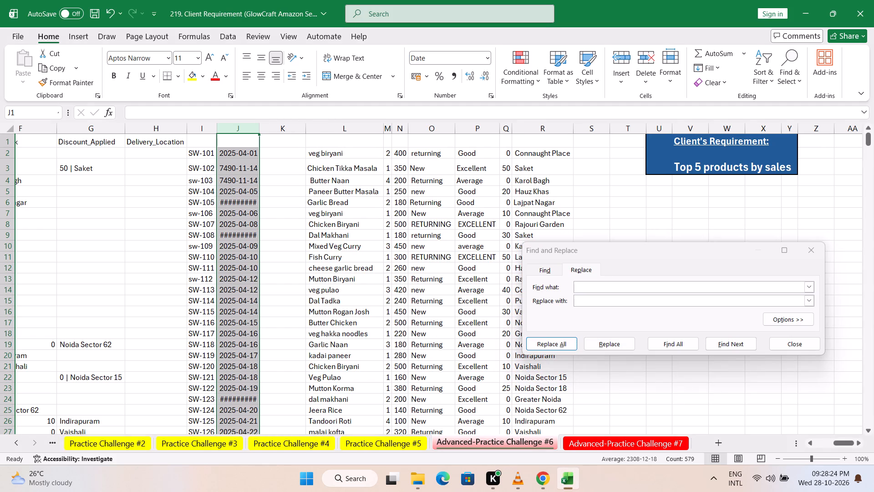
click(239, 204)
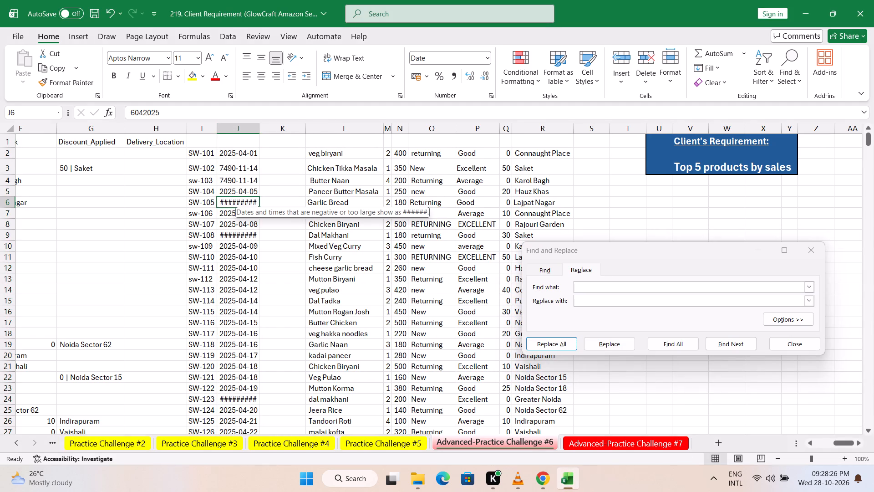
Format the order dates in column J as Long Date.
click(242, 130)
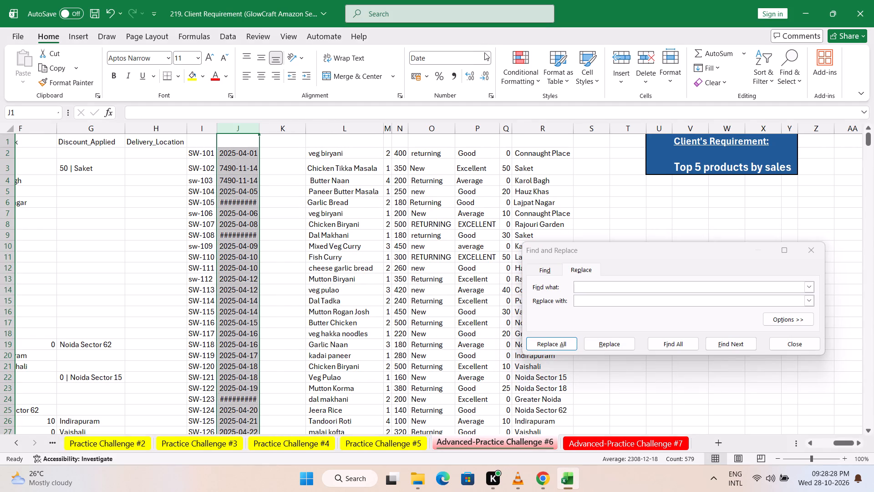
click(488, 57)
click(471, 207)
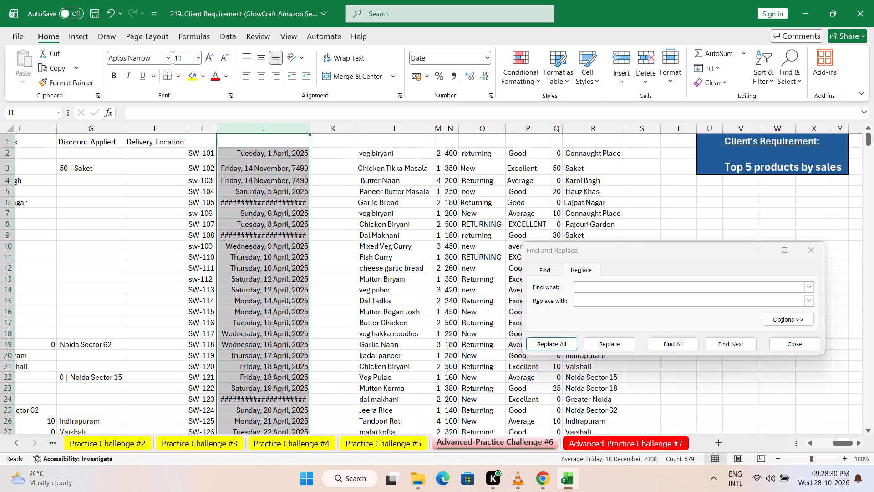
Format the order dates in column J as Short Date.
click(488, 58)
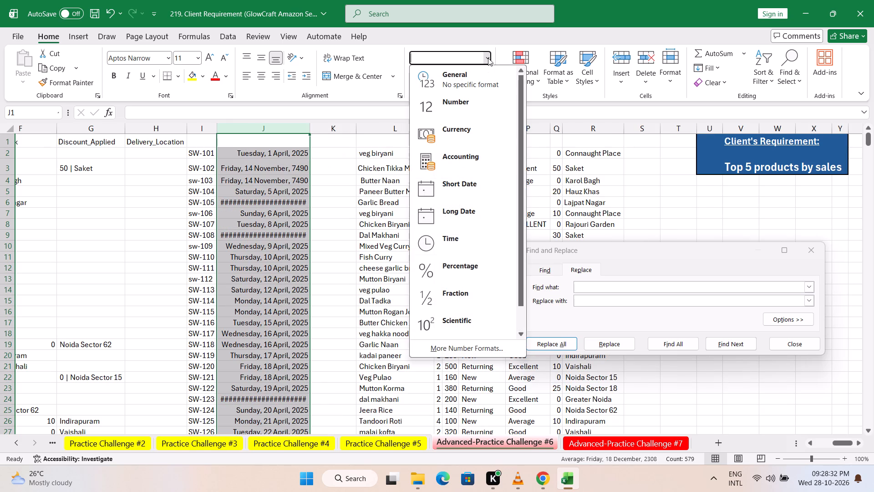
click(472, 184)
Enter =VALUE(J2) in K2 and fill the formula down column K for all orders.
click(335, 206)
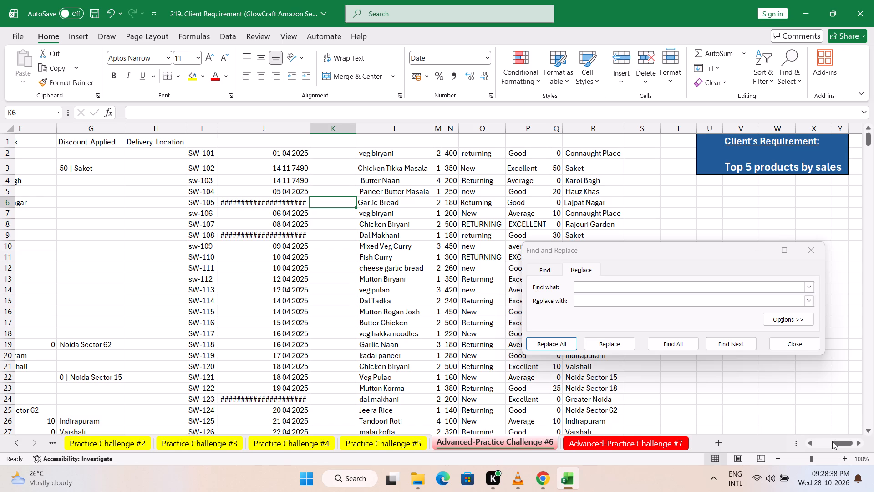
drag(837, 441, 790, 435)
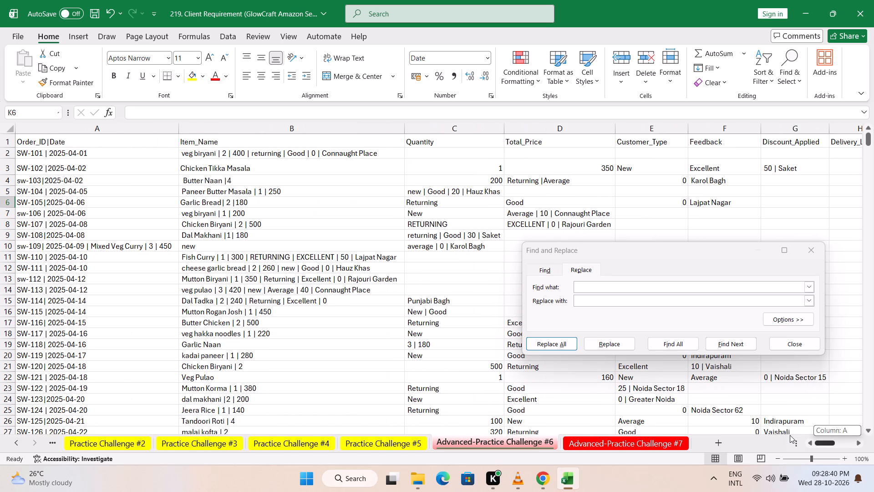
drag(790, 435, 873, 435)
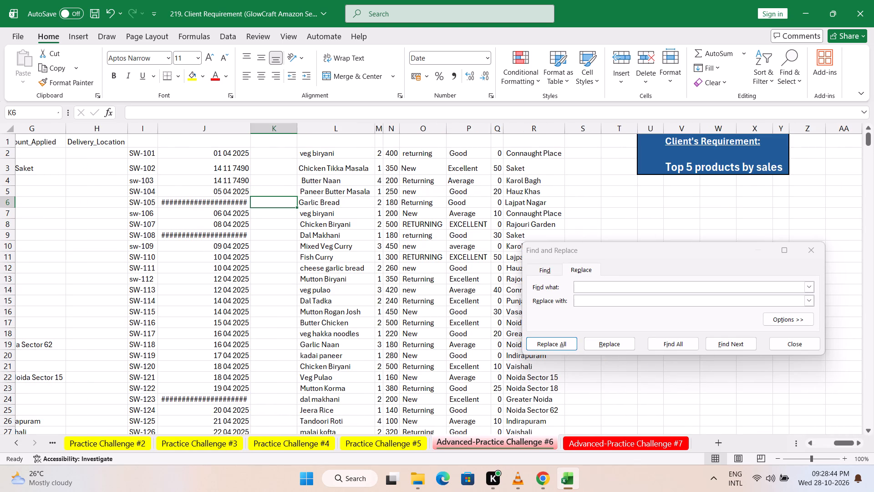
click(274, 153)
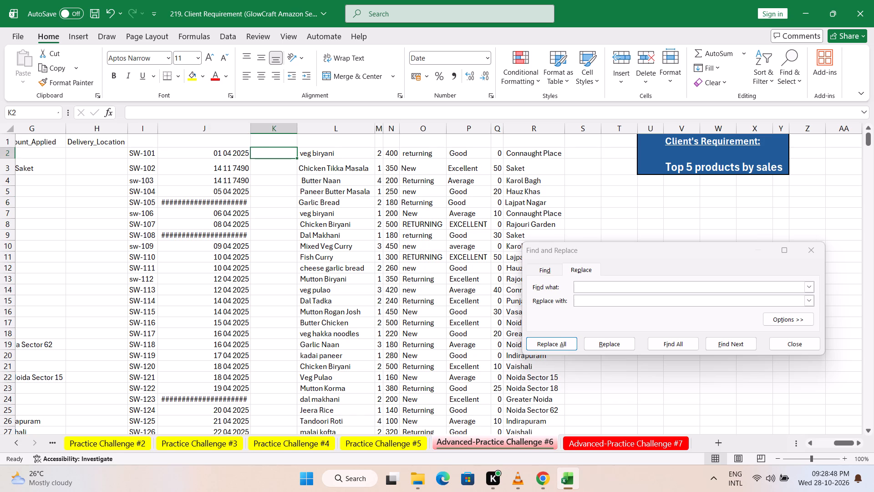
text(=t)
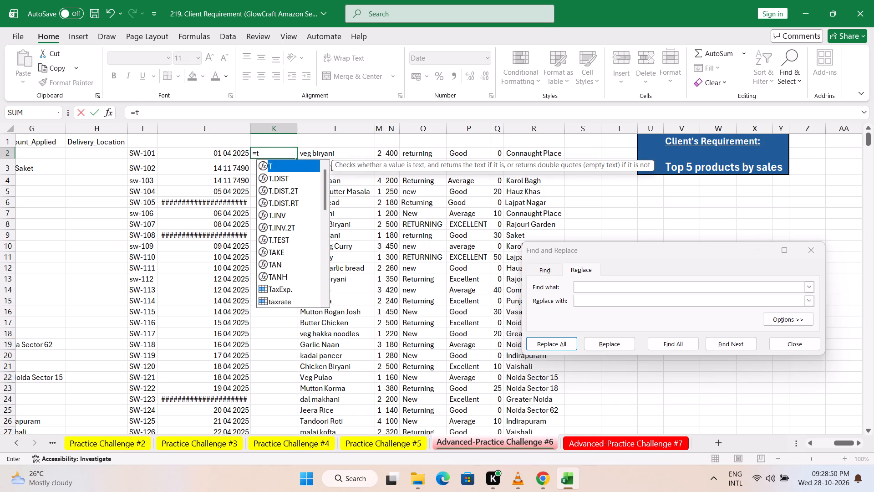
key(BackSpace)
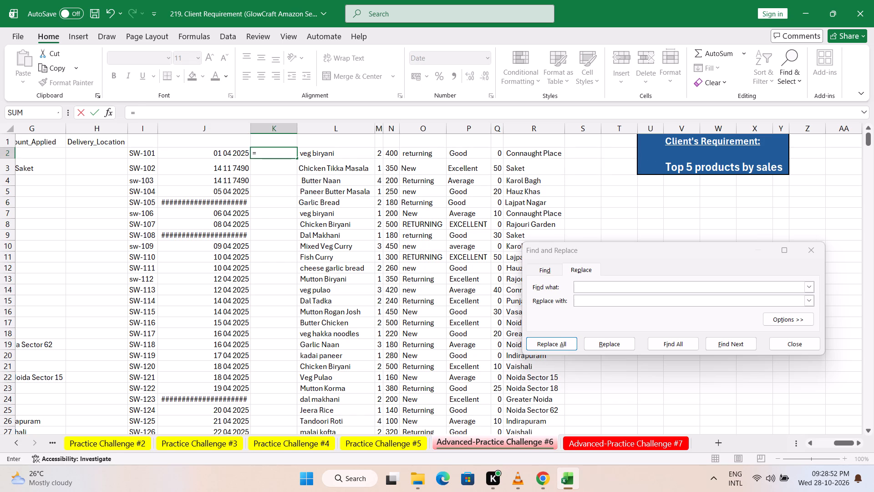
key(v)
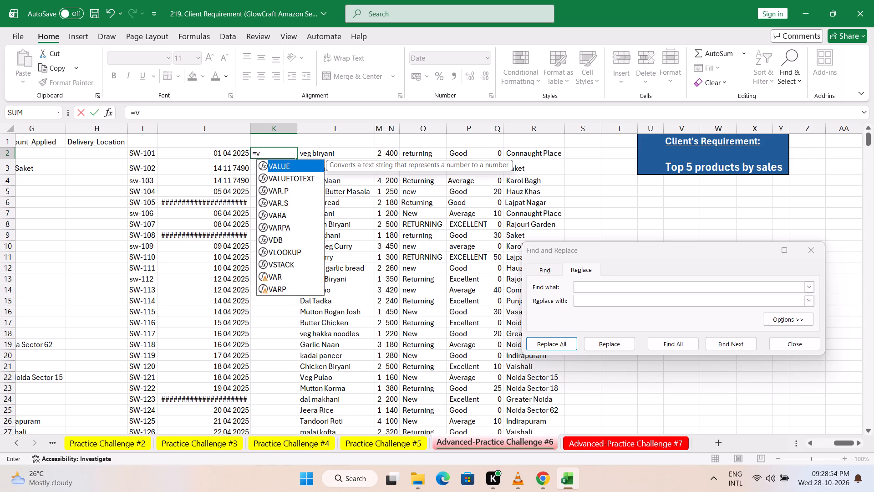
key(Tab)
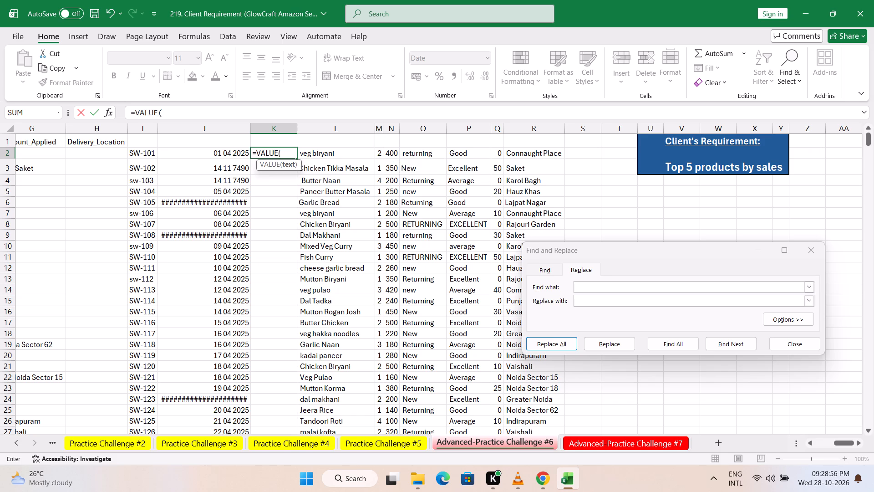
click(228, 153)
key(Return)
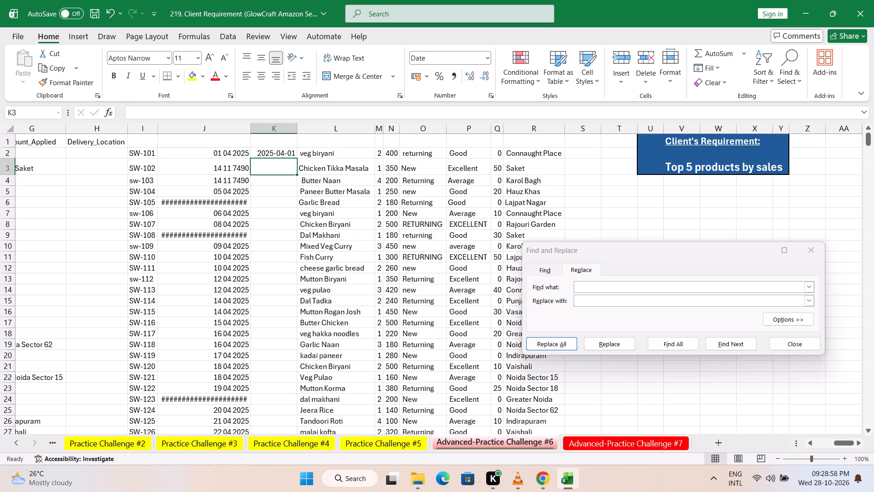
click(273, 154)
double_click(296, 158)
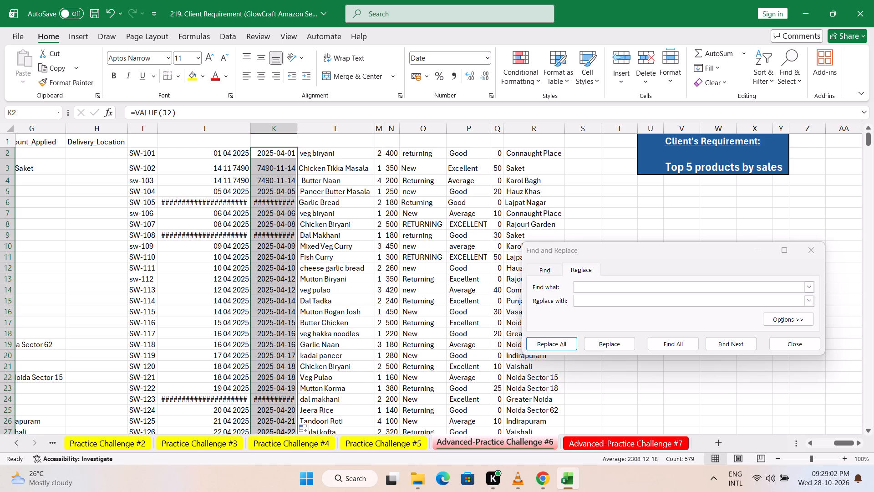
Autofit the width of column K.
double_click(296, 131)
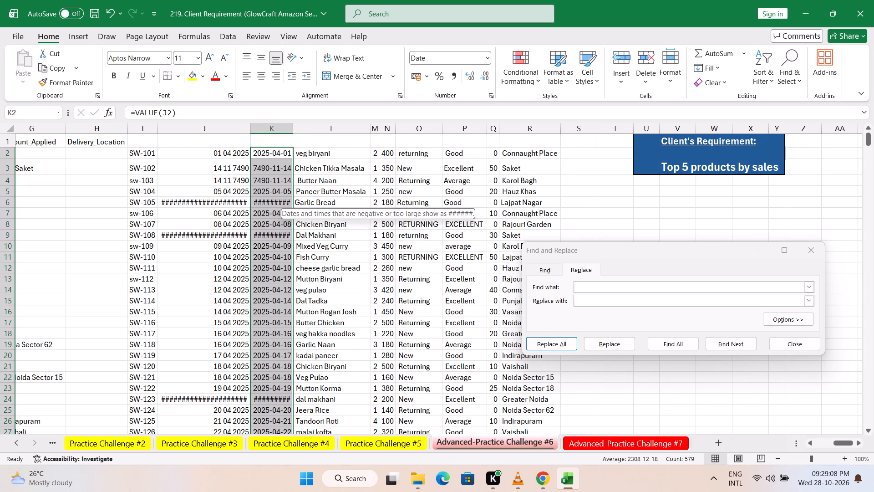
Compare the order date in J6 with the original Order_ID|Date data in column A, and close Find and Replace.
click(224, 205)
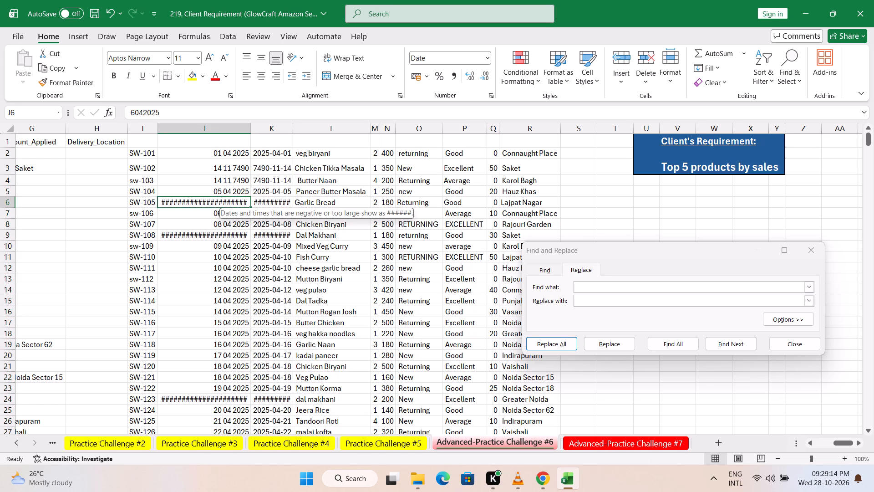
drag(844, 442, 811, 443)
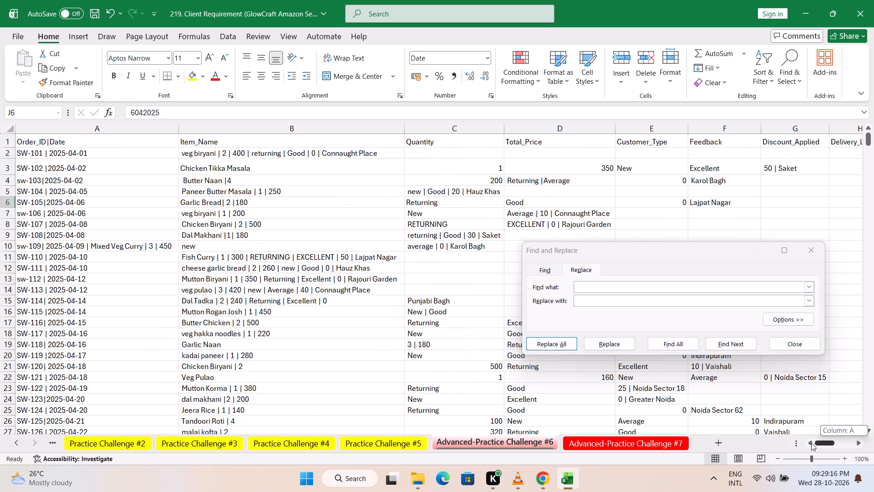
drag(811, 443, 818, 443)
drag(818, 443, 842, 447)
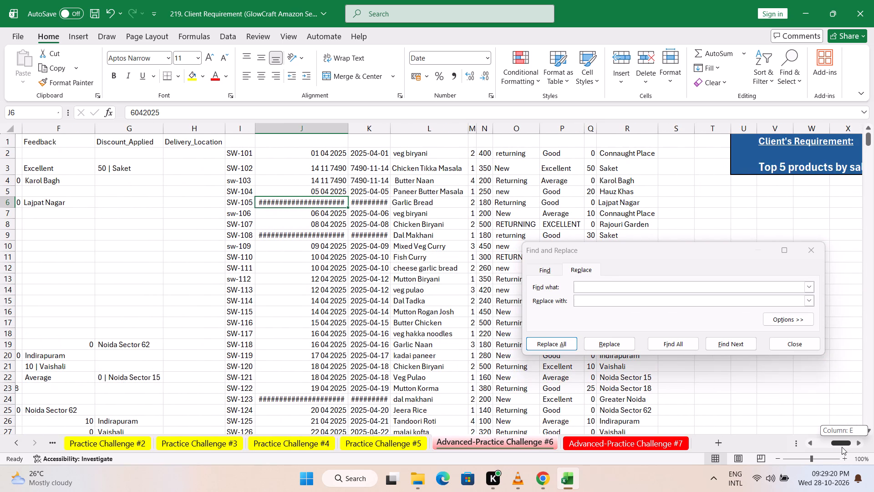
drag(842, 447, 842, 447)
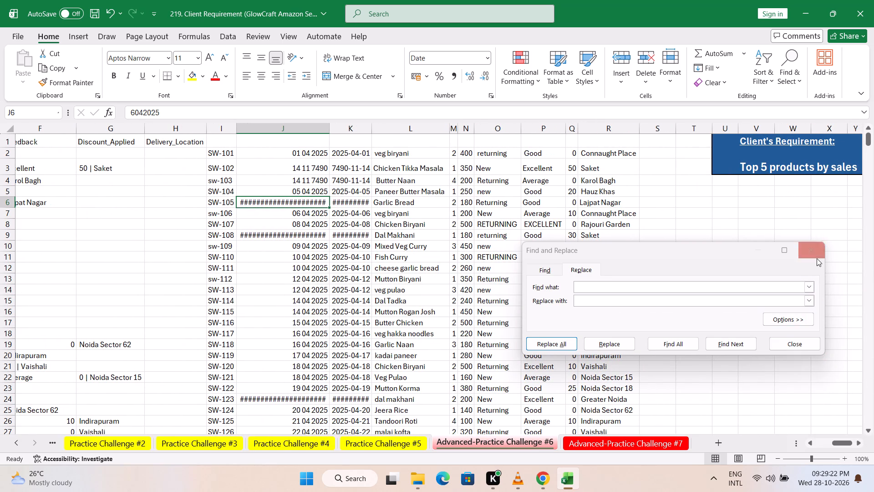
click(817, 253)
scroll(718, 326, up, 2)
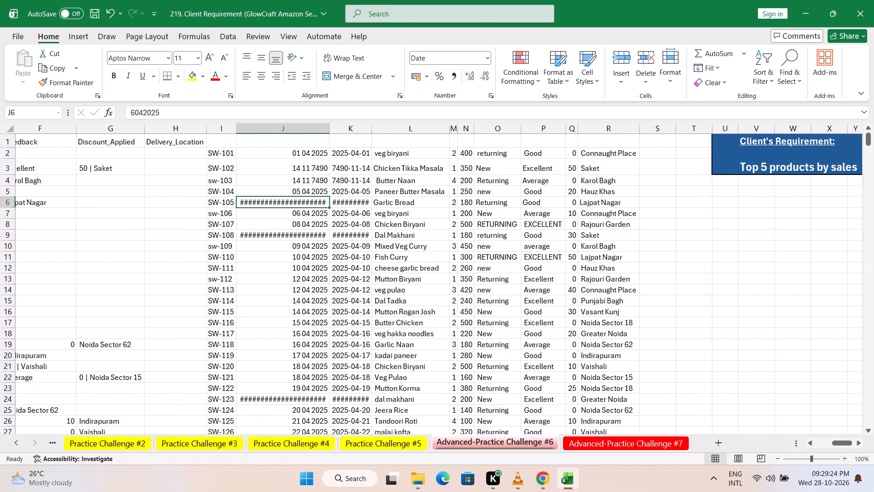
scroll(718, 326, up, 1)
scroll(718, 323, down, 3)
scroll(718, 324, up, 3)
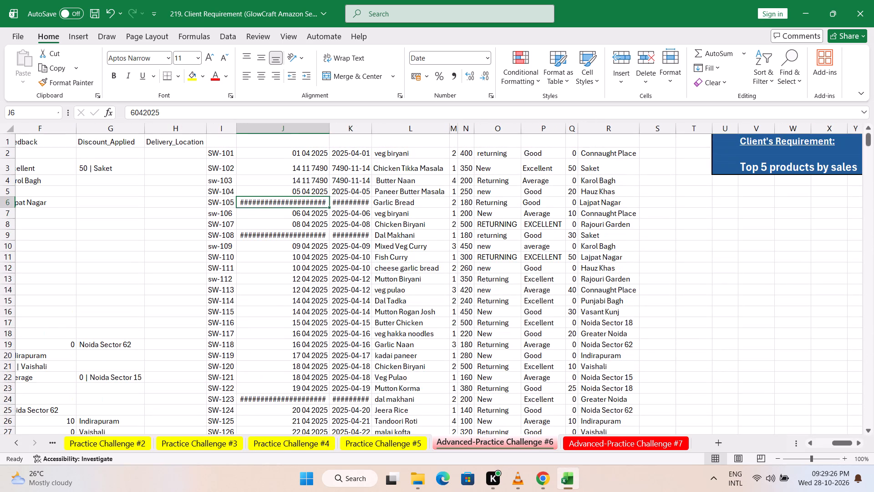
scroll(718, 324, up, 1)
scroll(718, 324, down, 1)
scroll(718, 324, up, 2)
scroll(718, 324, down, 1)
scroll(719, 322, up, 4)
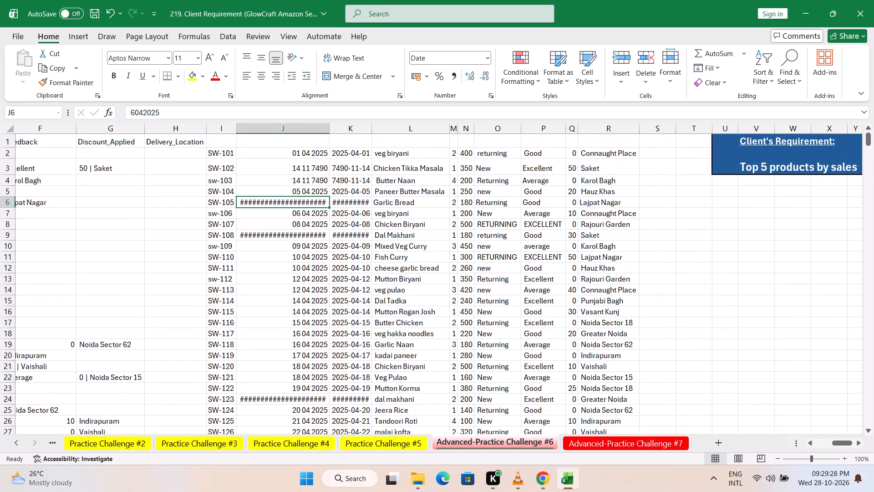